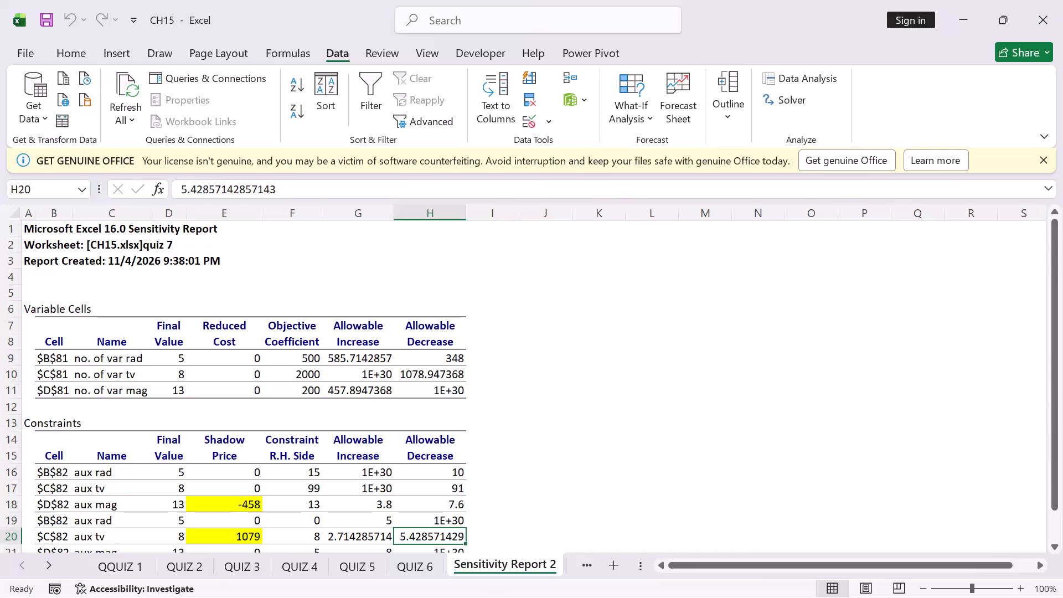
Switch to File Explorer and open the ch11 workbook from the BAN folder.
click(403, 585)
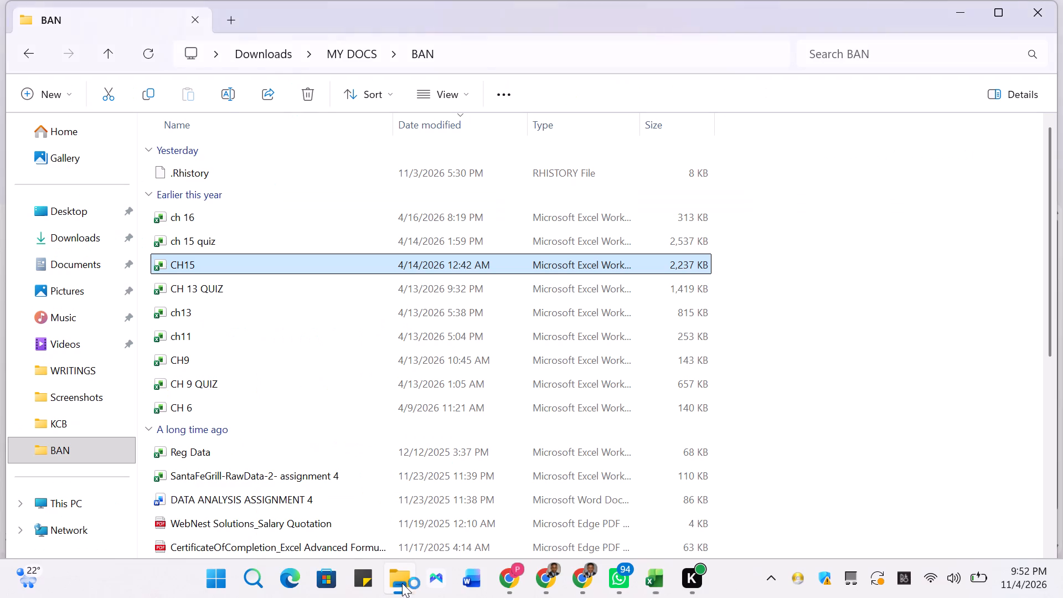
double_click(182, 334)
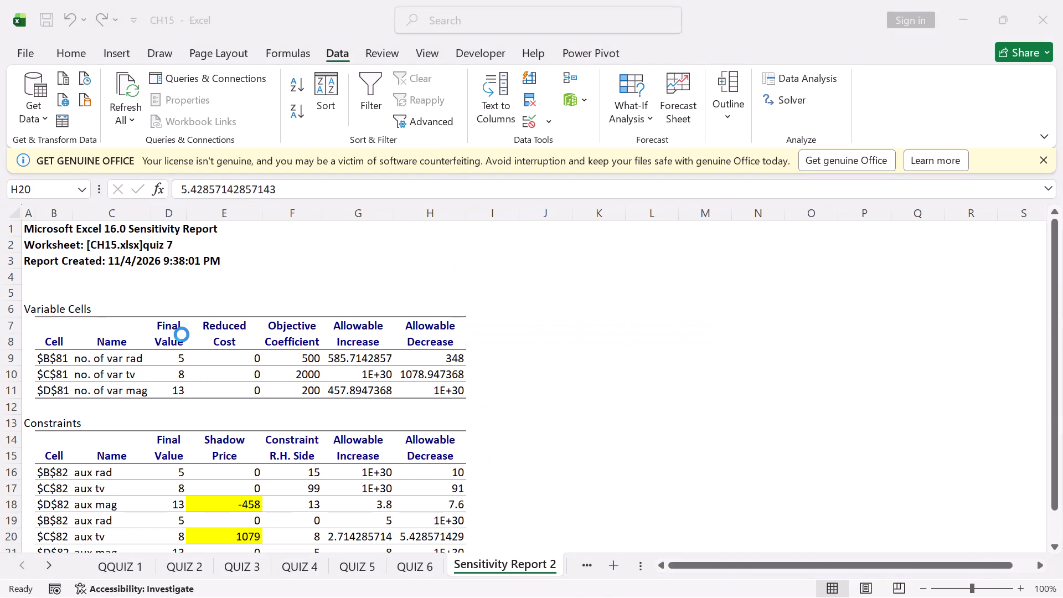
Go to the GAMMA$ALPHA worksheet in the ch11 workbook.
scroll(223, 424, down, 2)
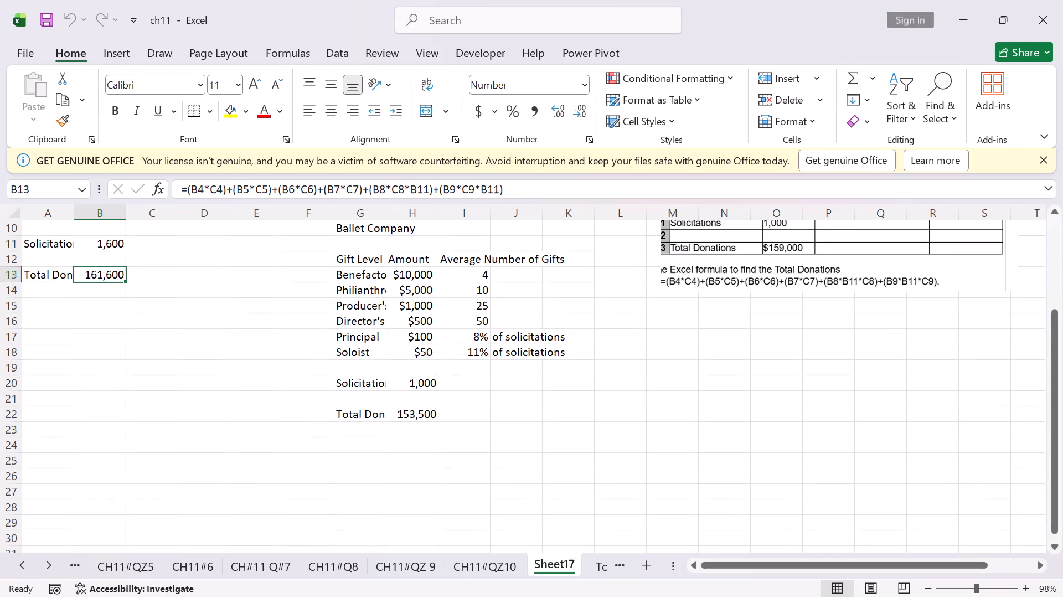
scroll(124, 550, up, 1)
triple_click(29, 568)
triple_click(29, 568)
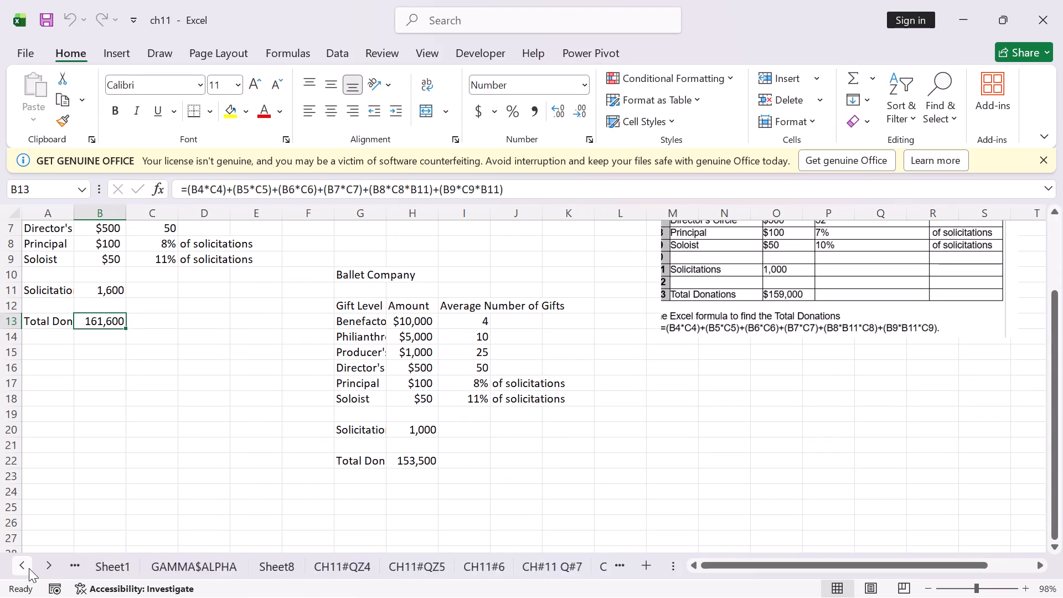
click(29, 568)
click(218, 565)
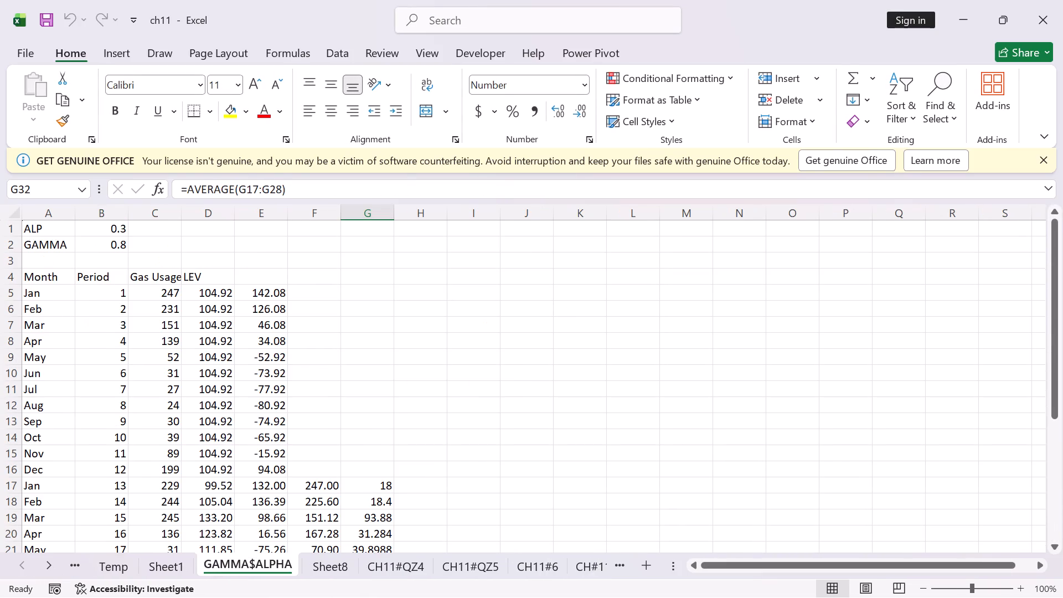
Examine the formulas in cells G32, F30 and G30 at the bottom of the gas usage table, leaving them unedited.
scroll(312, 419, down, 4)
double_click(377, 535)
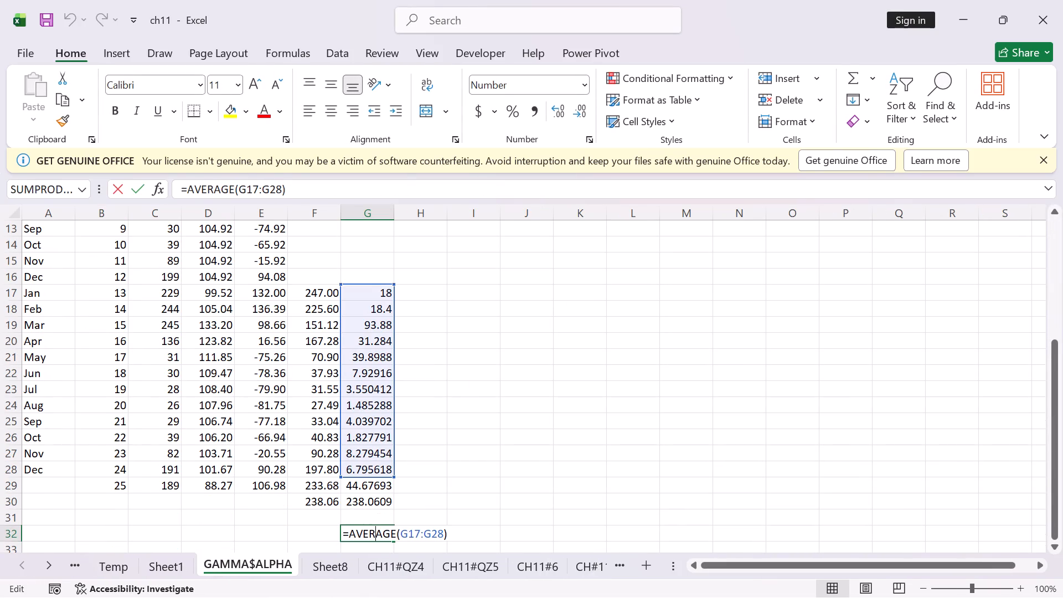
click(440, 530)
click(442, 532)
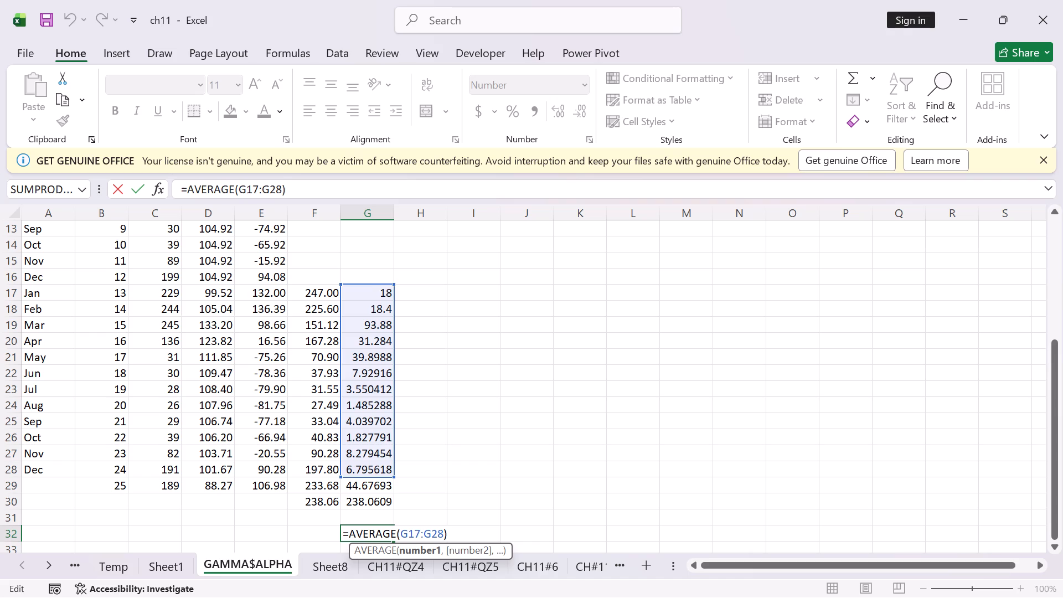
key(Return)
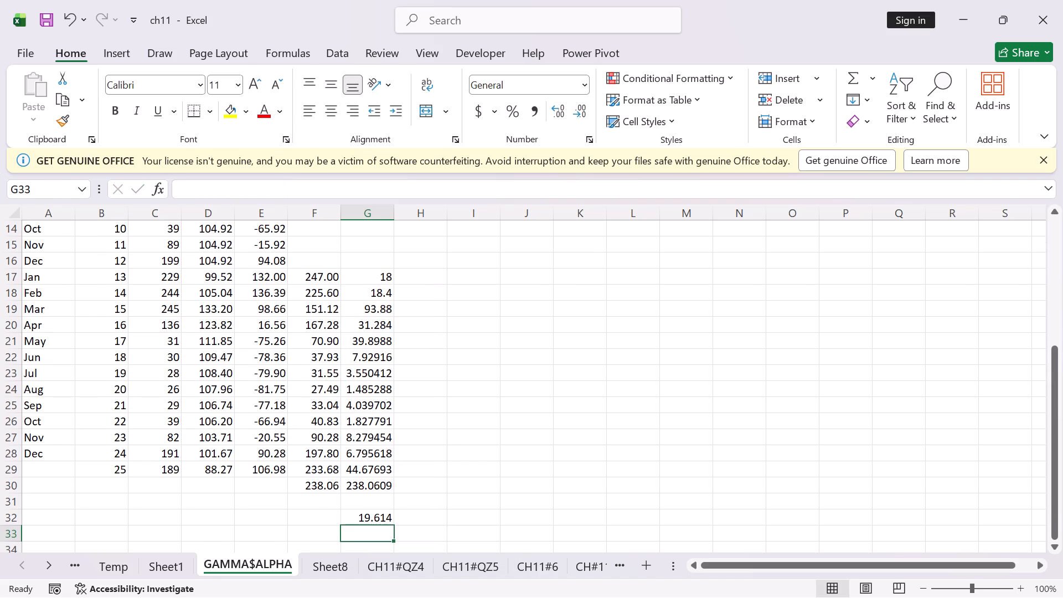
double_click(316, 483)
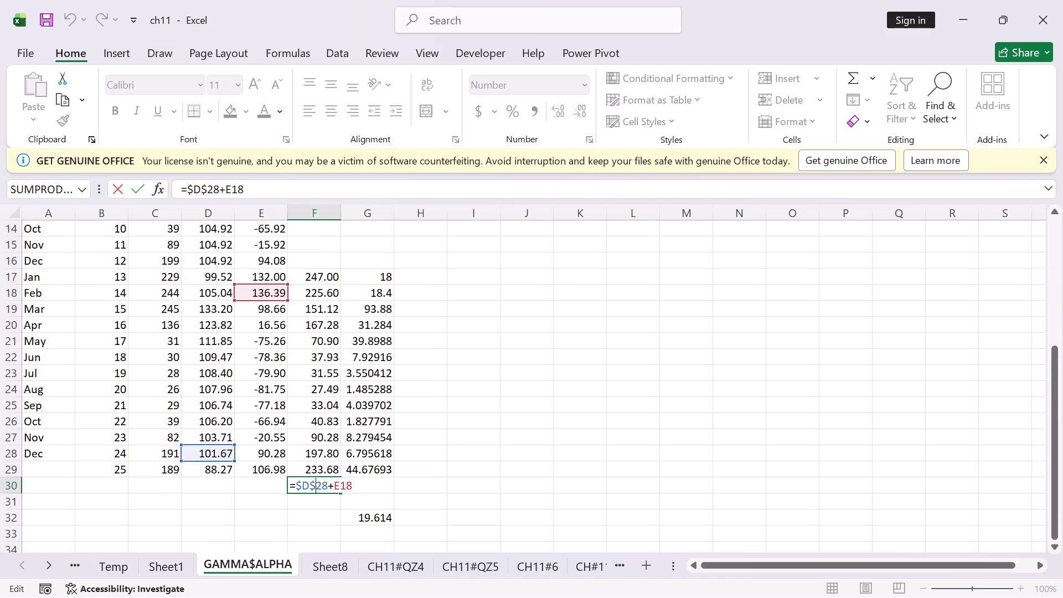
click(354, 484)
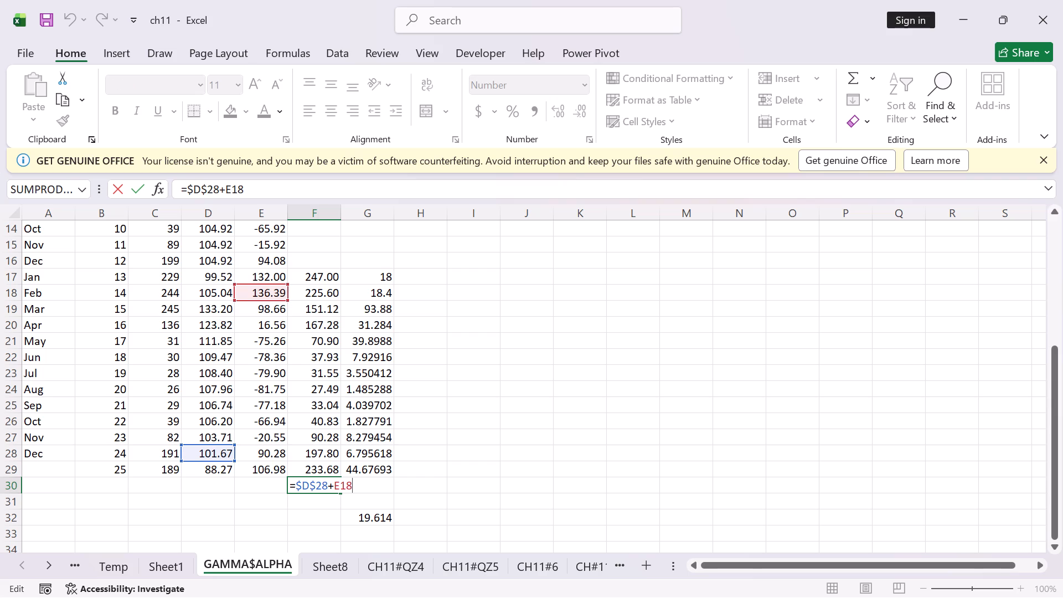
key(Return)
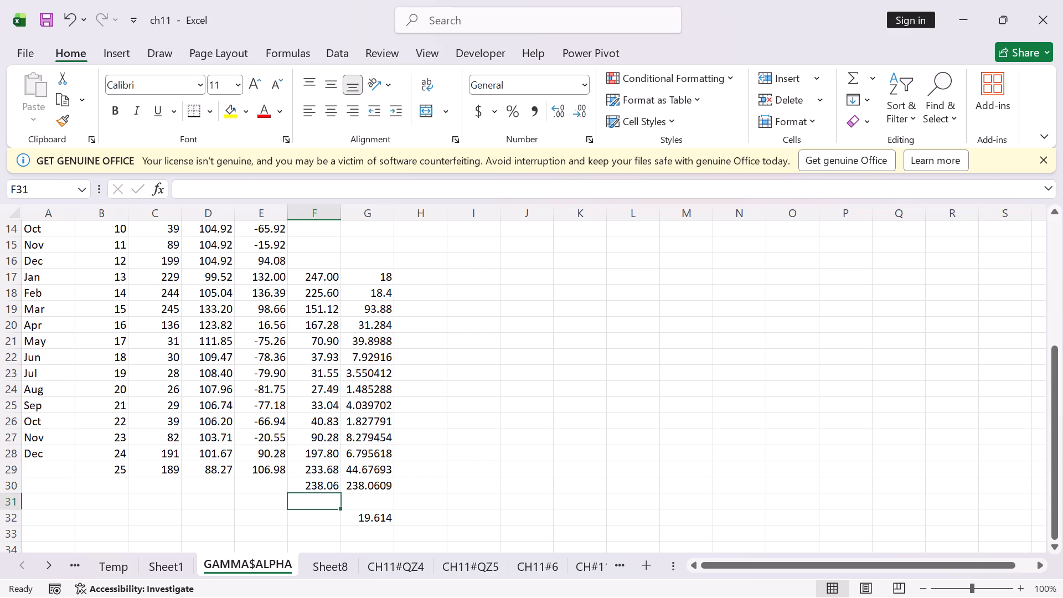
double_click(380, 487)
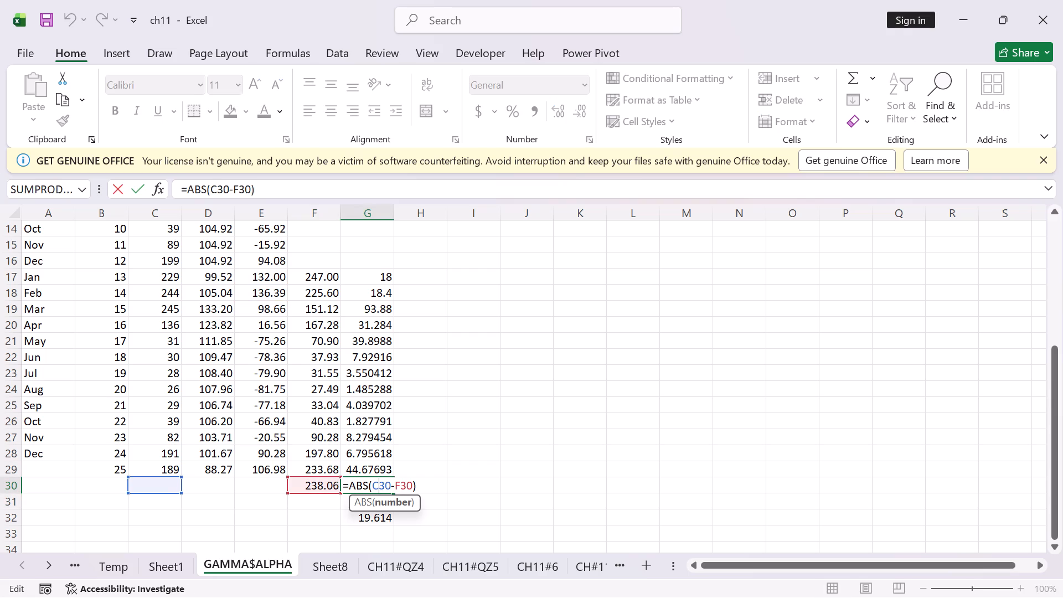
key(Return)
Review the column E formulas in cells E29, E27, E24, E20 and E16 and the cells they reference.
scroll(241, 445, up, 2)
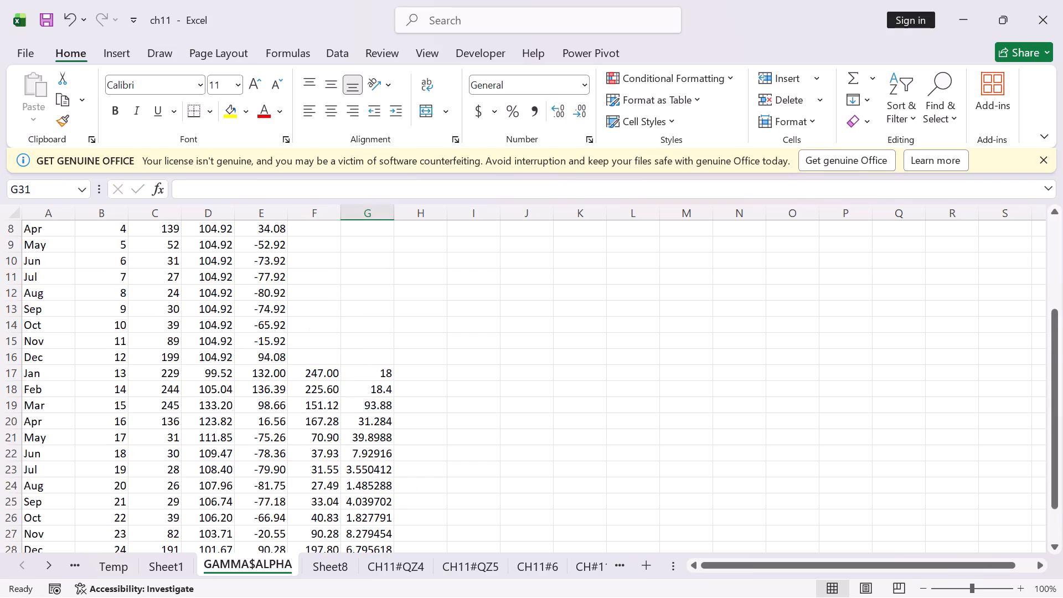
scroll(241, 444, up, 3)
scroll(220, 397, down, 3)
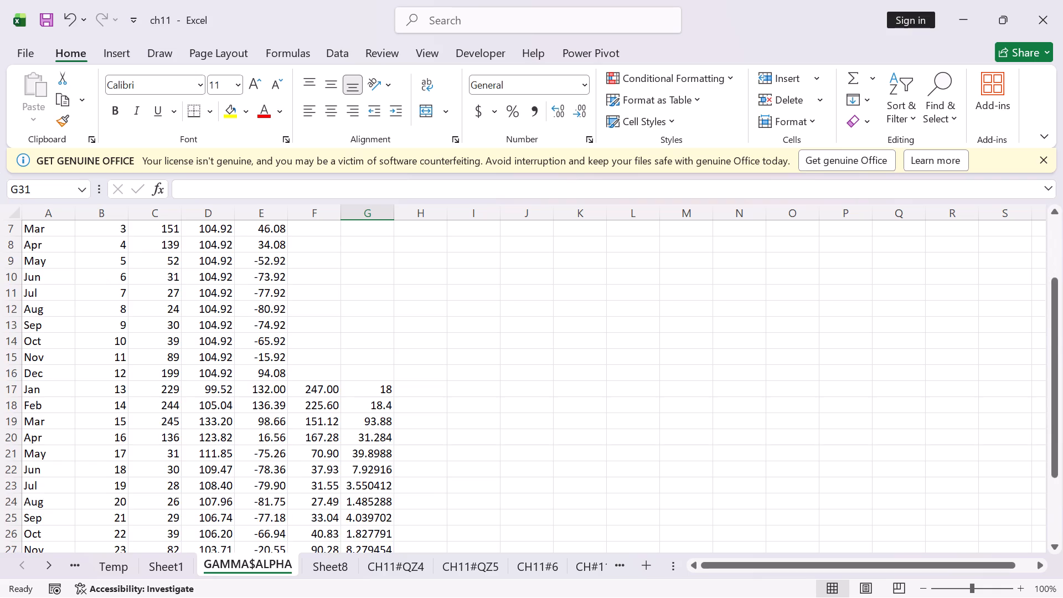
scroll(250, 408, down, 2)
click(277, 434)
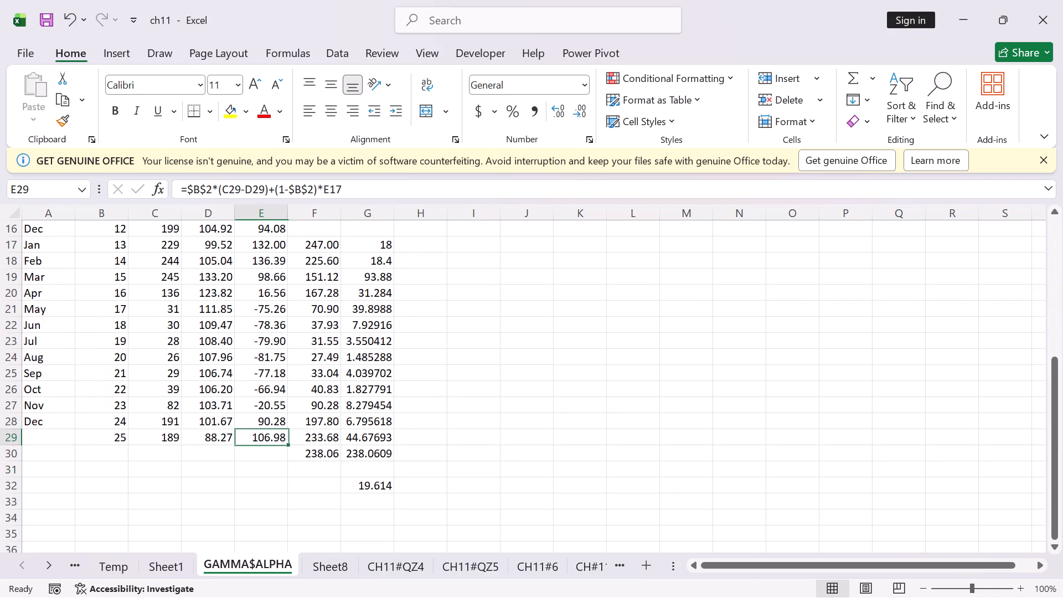
scroll(281, 362, up, 2)
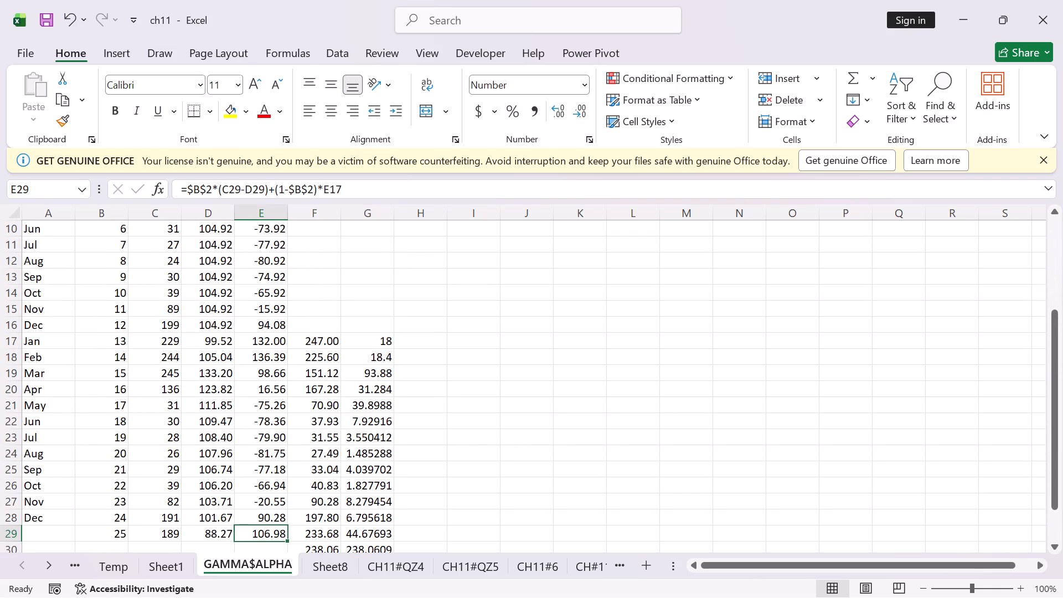
double_click(265, 527)
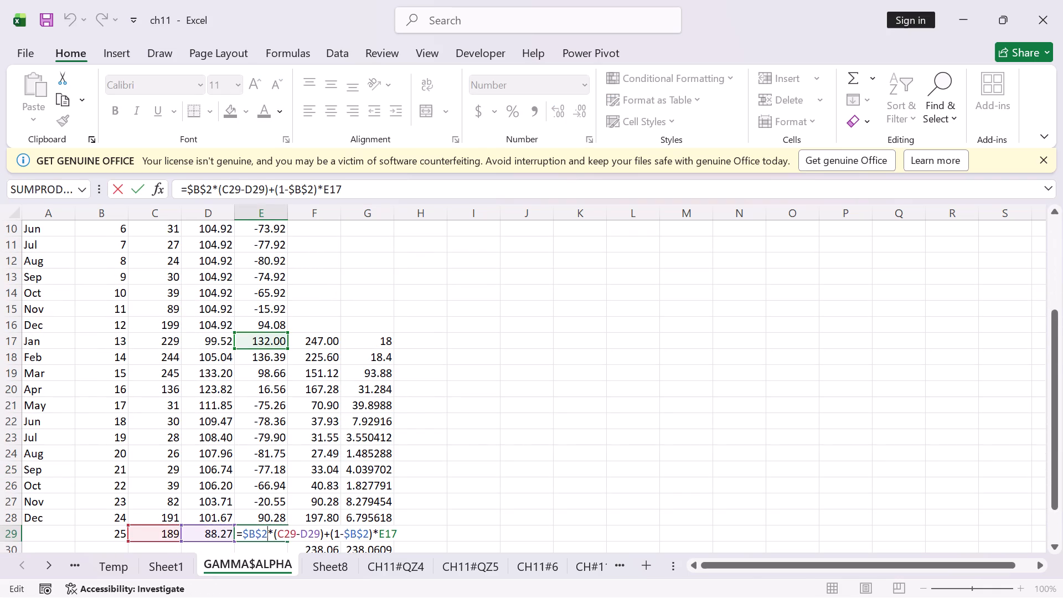
scroll(371, 466, down, 1)
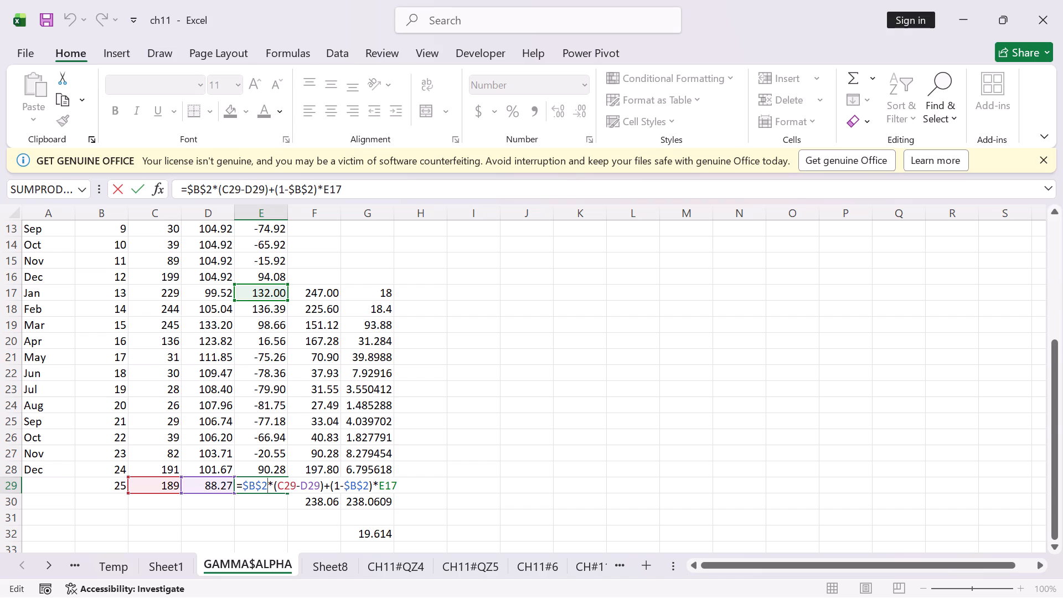
key(Return)
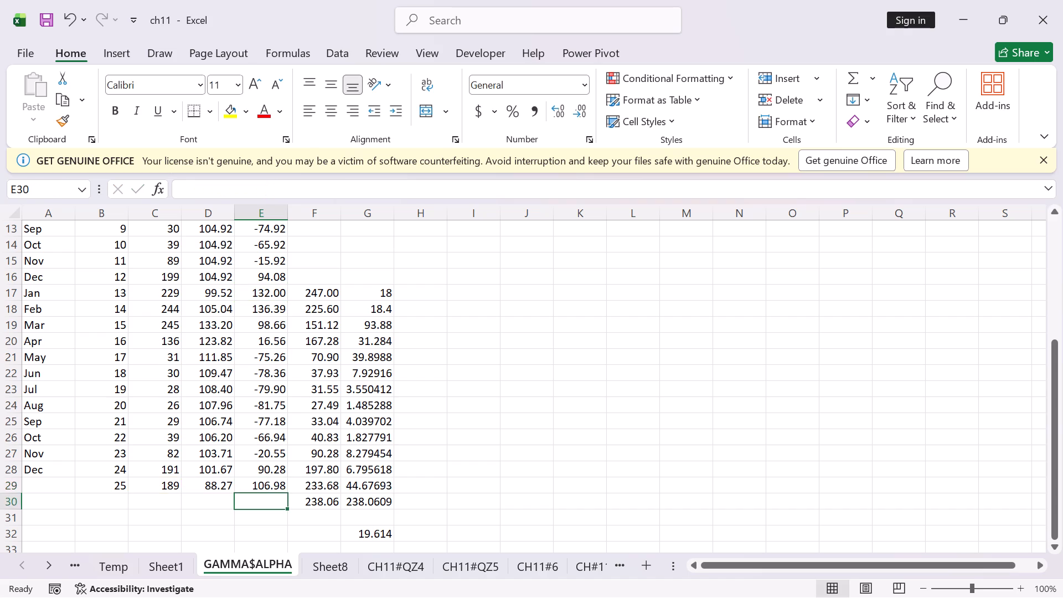
double_click(266, 455)
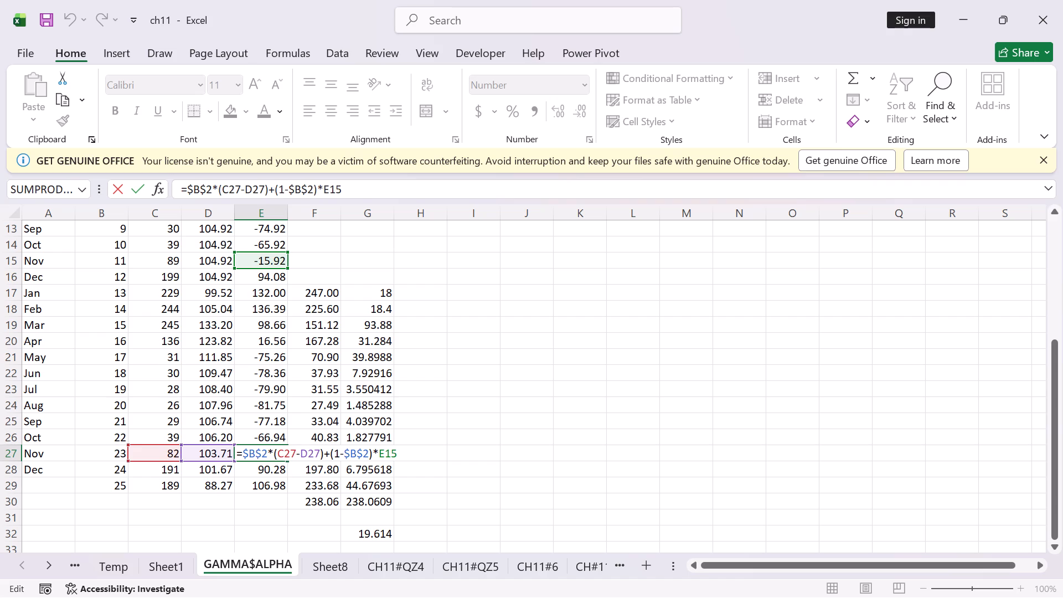
key(Return)
double_click(272, 406)
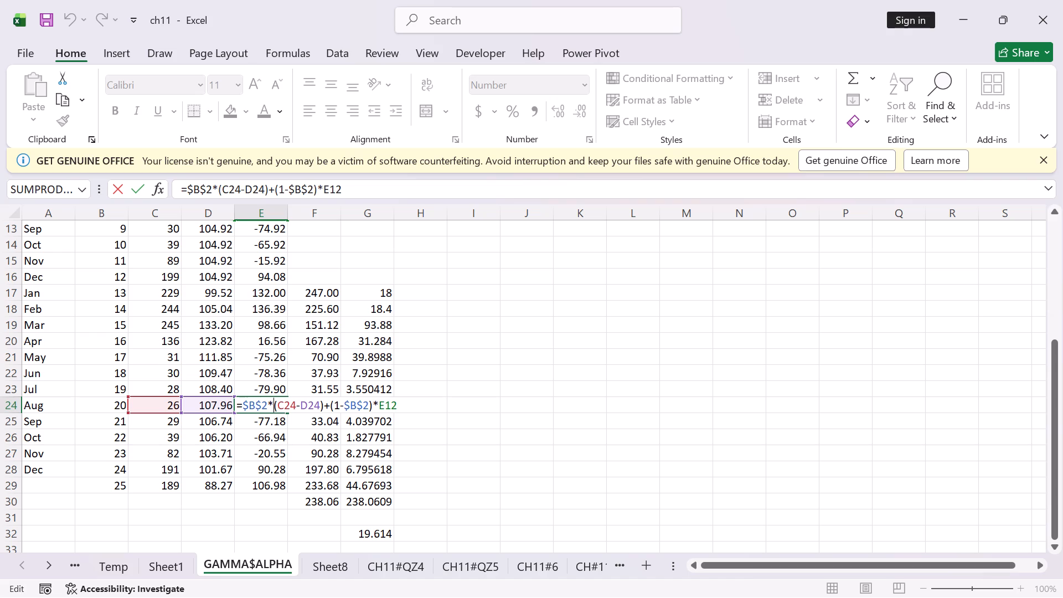
key(Return)
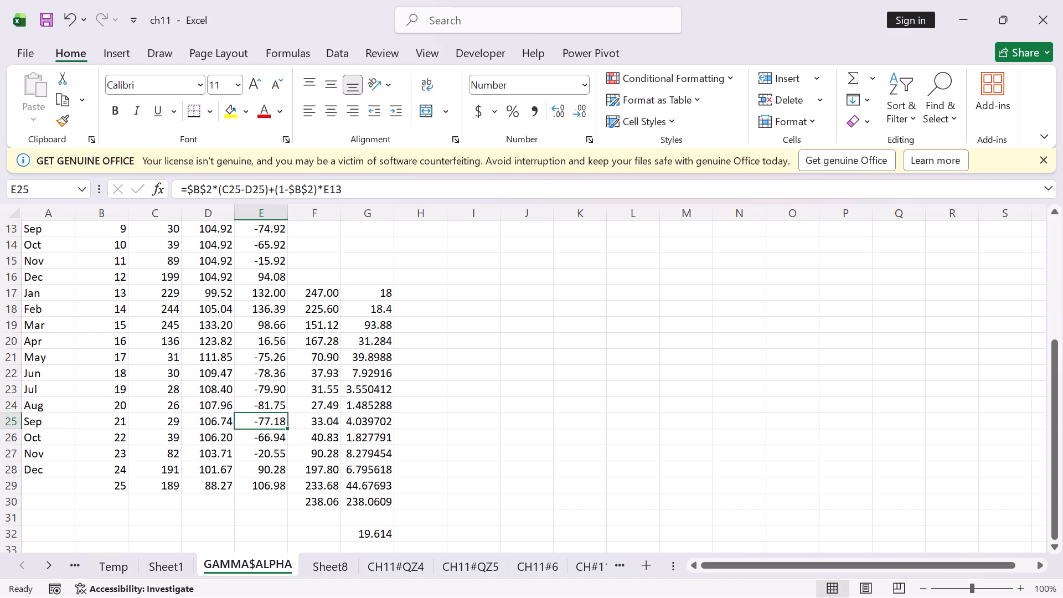
double_click(266, 343)
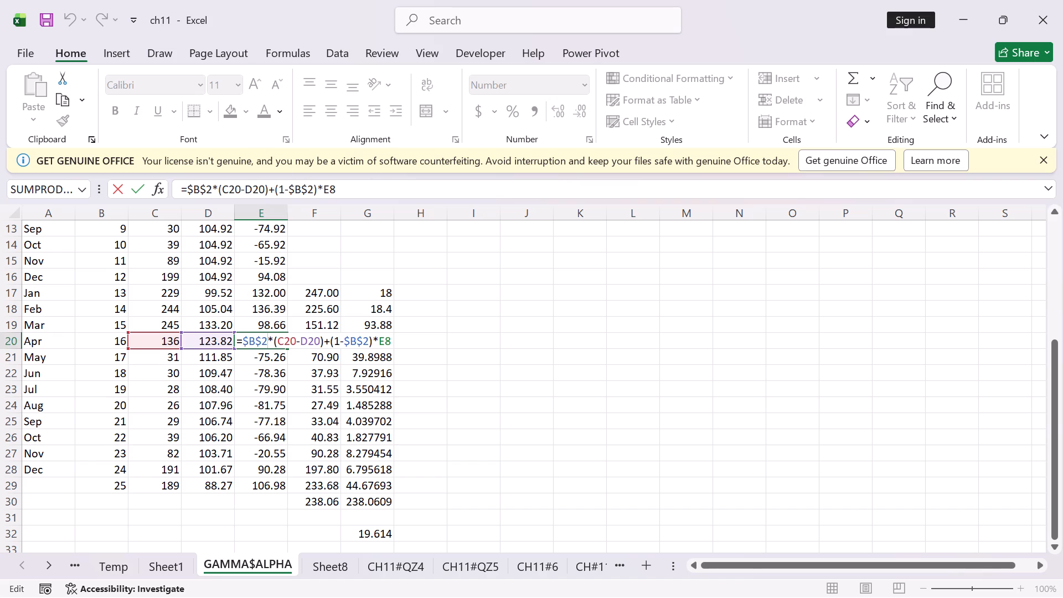
click(132, 189)
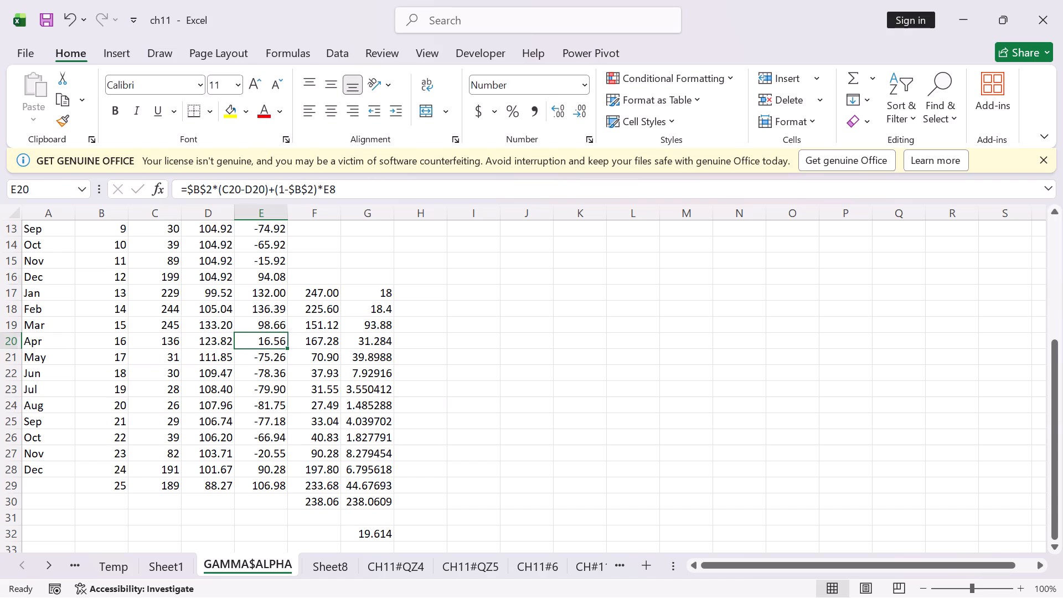
double_click(272, 279)
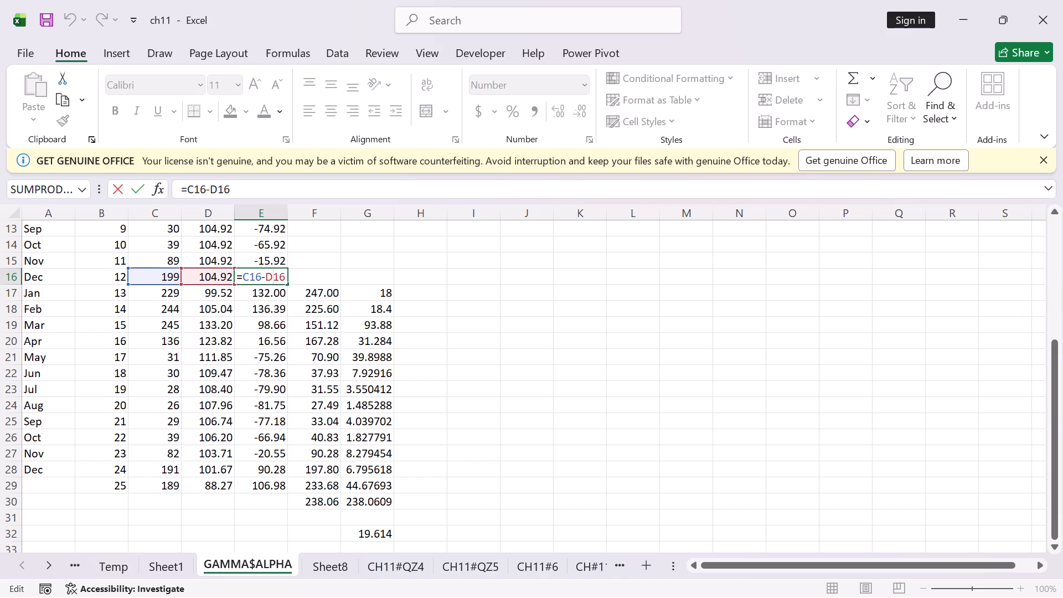
key(Return)
Inspect the column F formulas for January, April, May and July in cells F17, F20, F21 and F23.
double_click(310, 290)
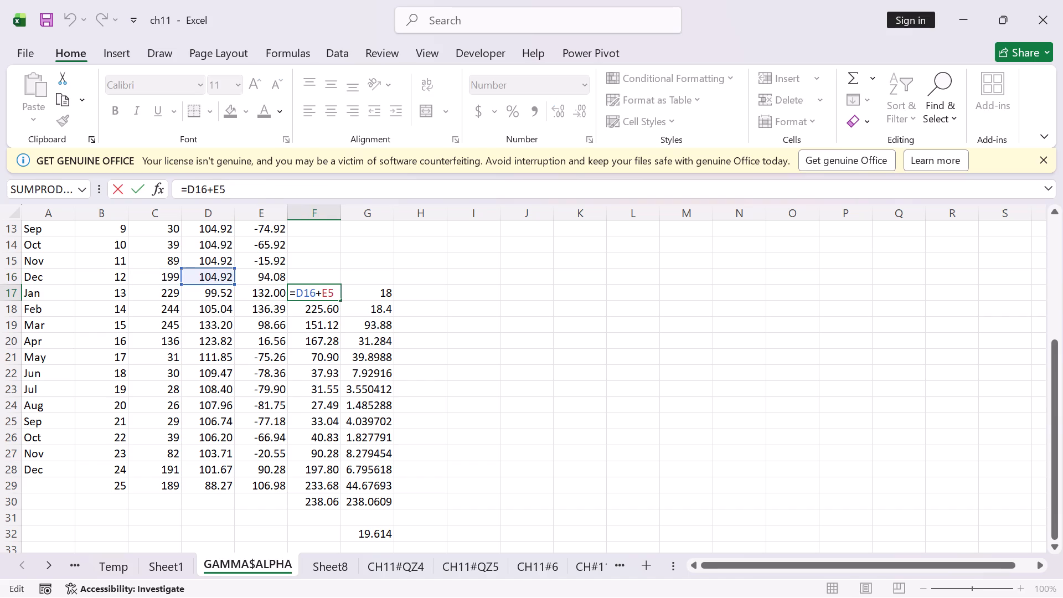
click(141, 188)
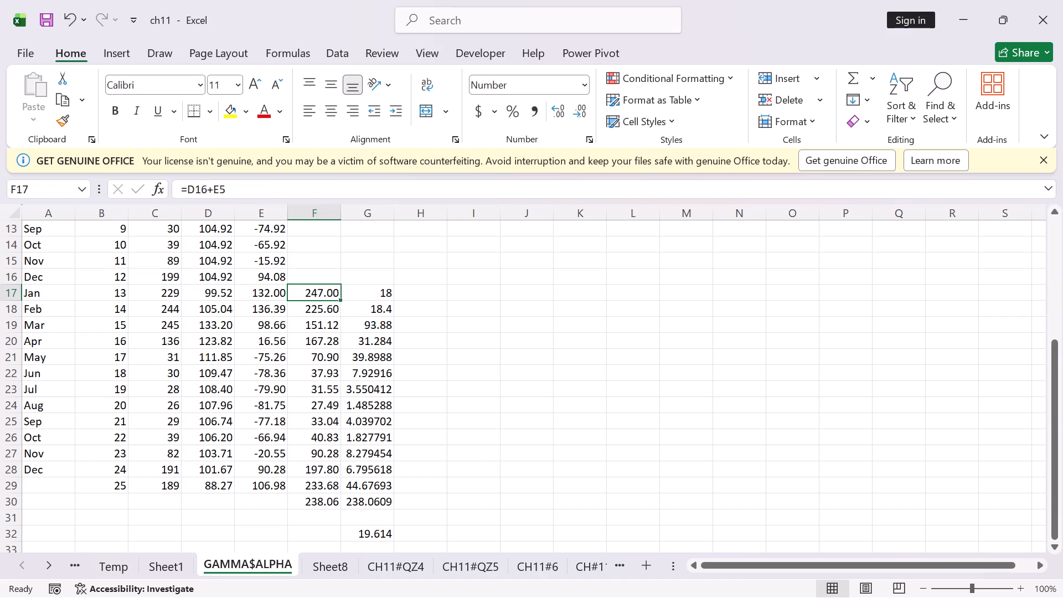
double_click(327, 349)
double_click(325, 345)
click(330, 363)
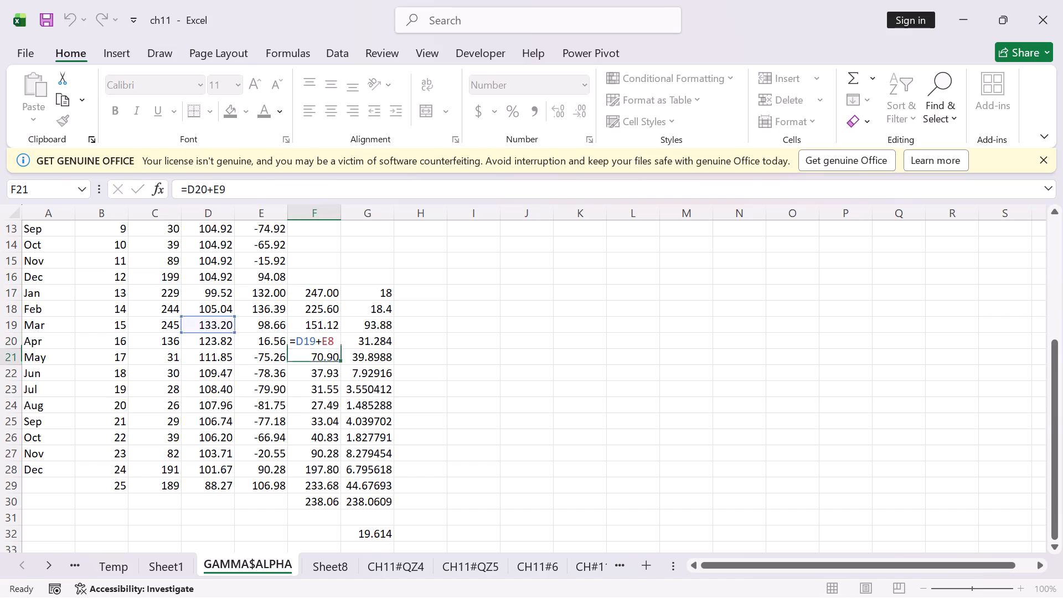
double_click(328, 393)
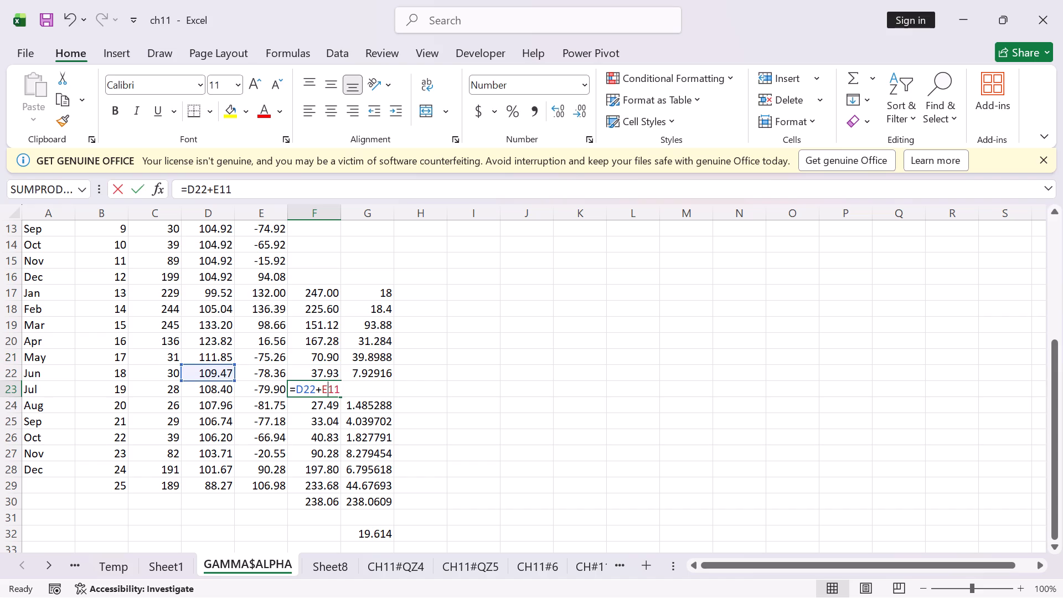
click(143, 198)
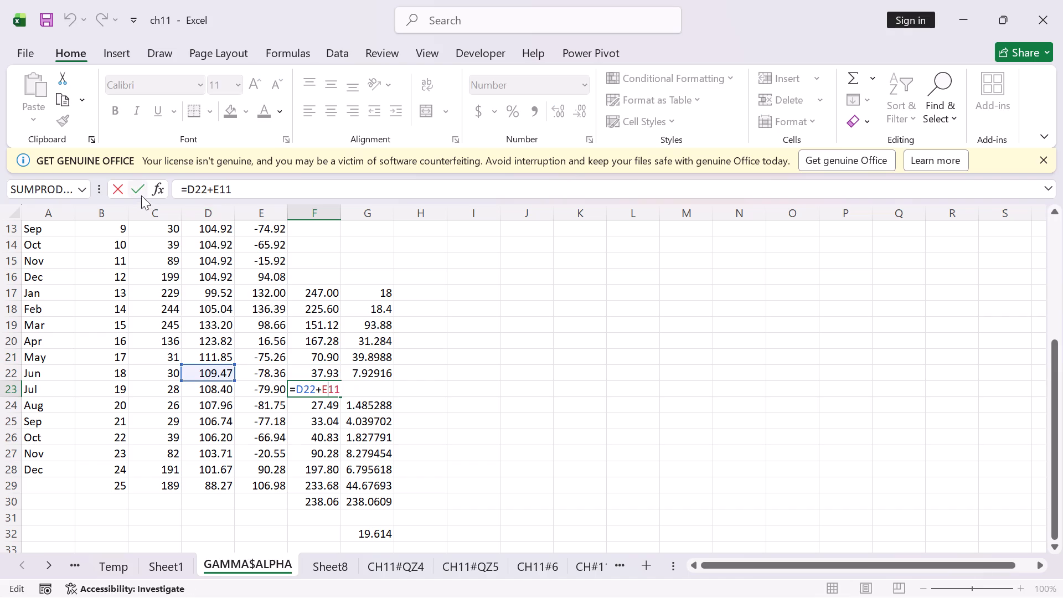
click(141, 195)
Check the column G formulas for July, February and May in cells G23, G18 and G21.
double_click(376, 392)
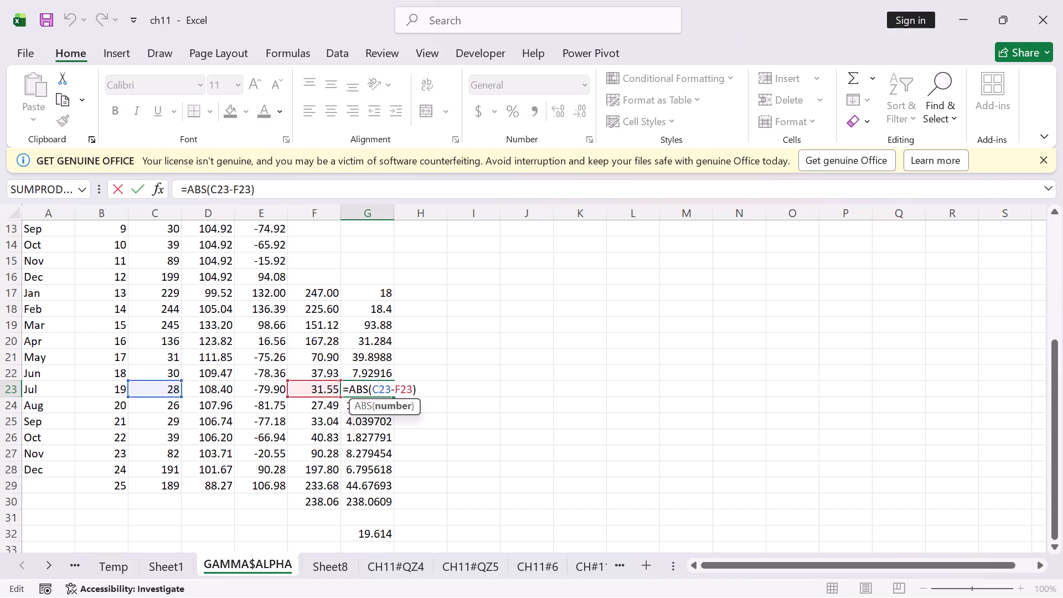
click(140, 190)
double_click(379, 303)
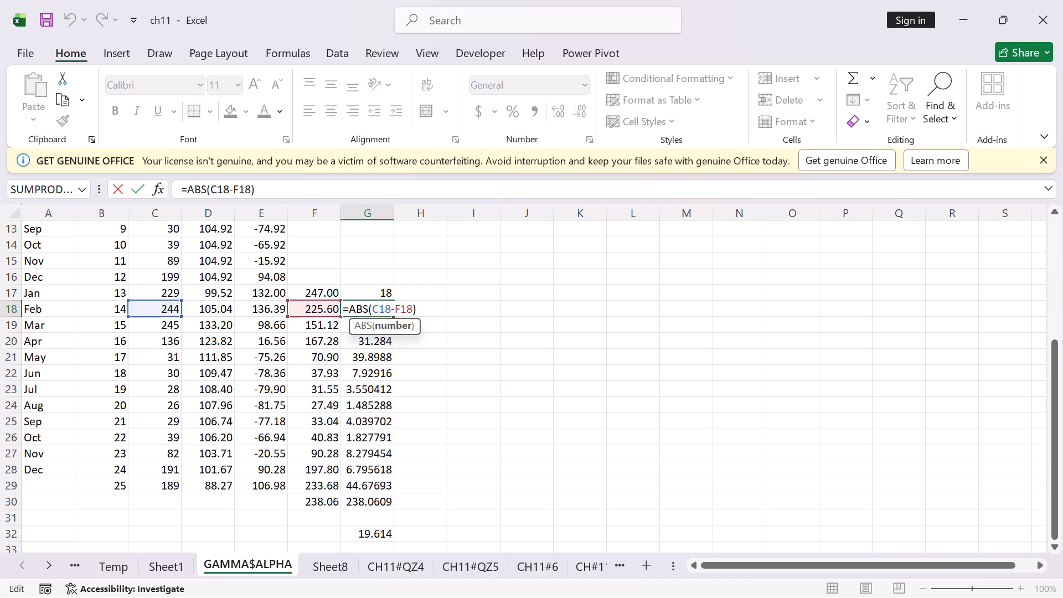
click(141, 188)
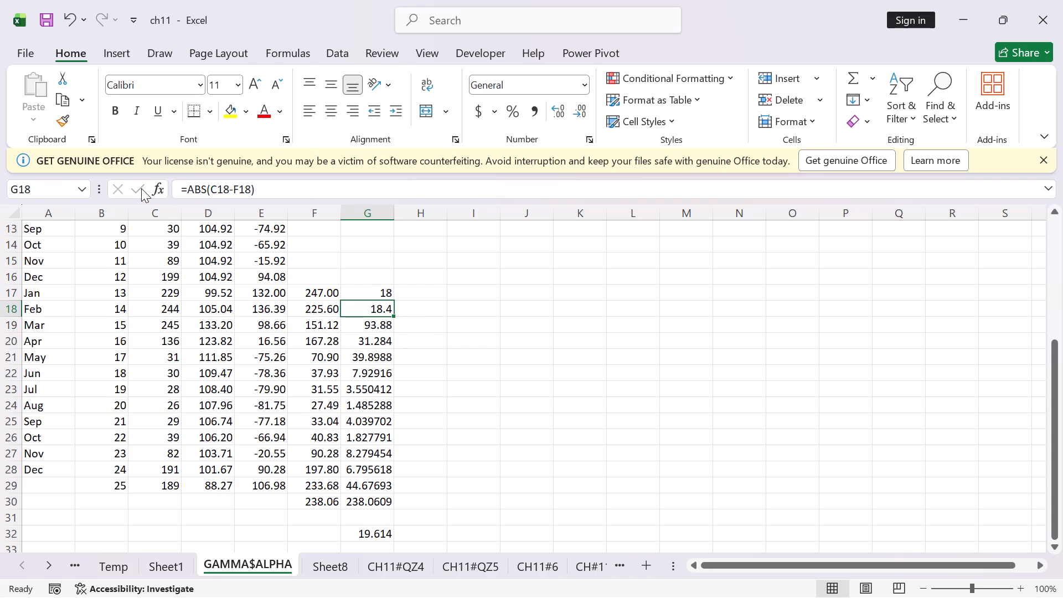
double_click(371, 353)
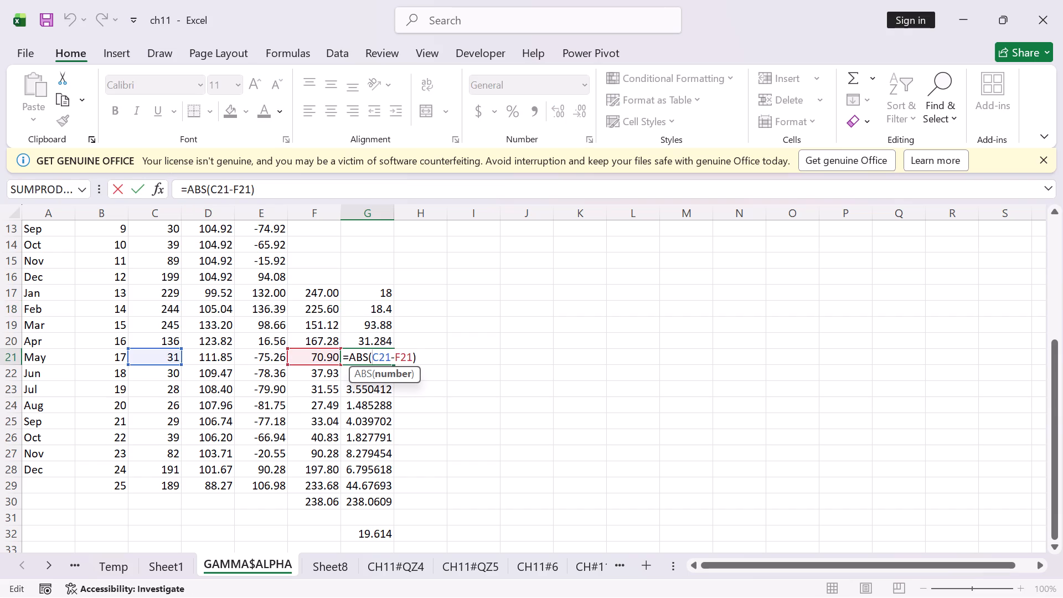
click(141, 189)
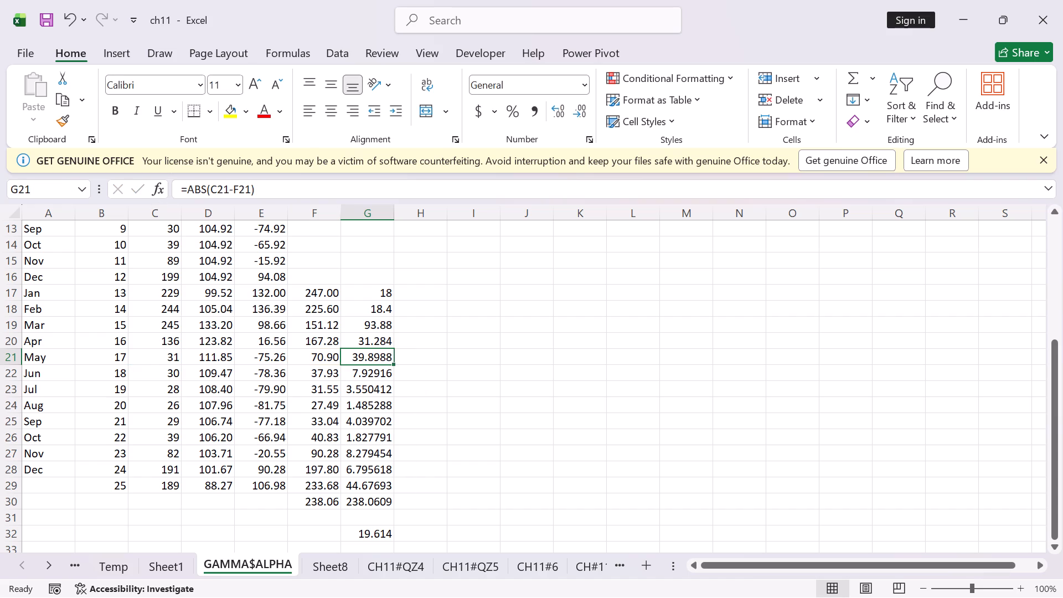
Check the August forecast formula in F24, the December error formula in G28 and the average formula in G32.
double_click(319, 407)
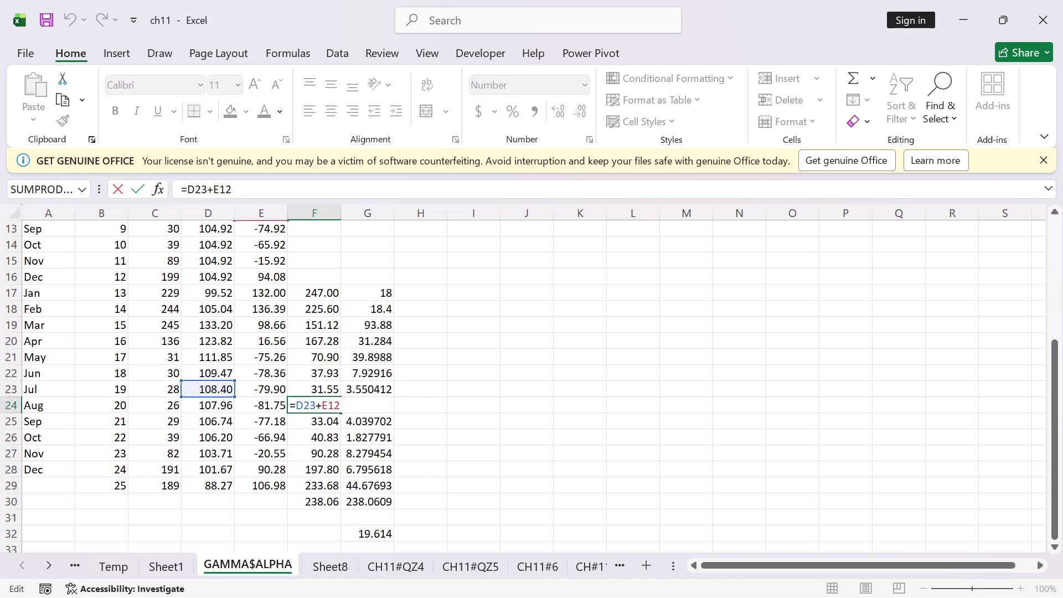
click(138, 187)
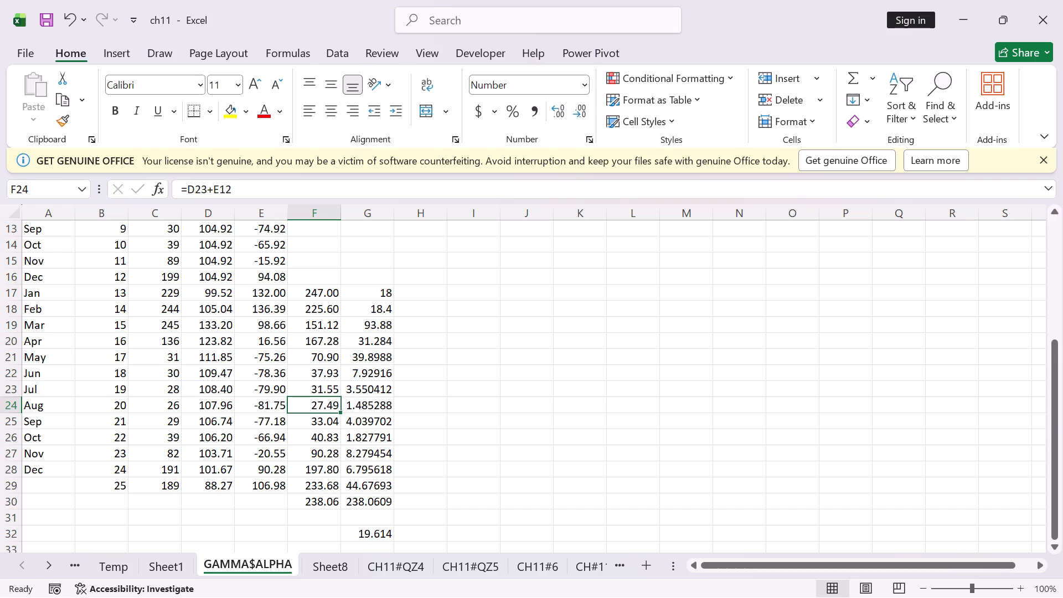
double_click(358, 464)
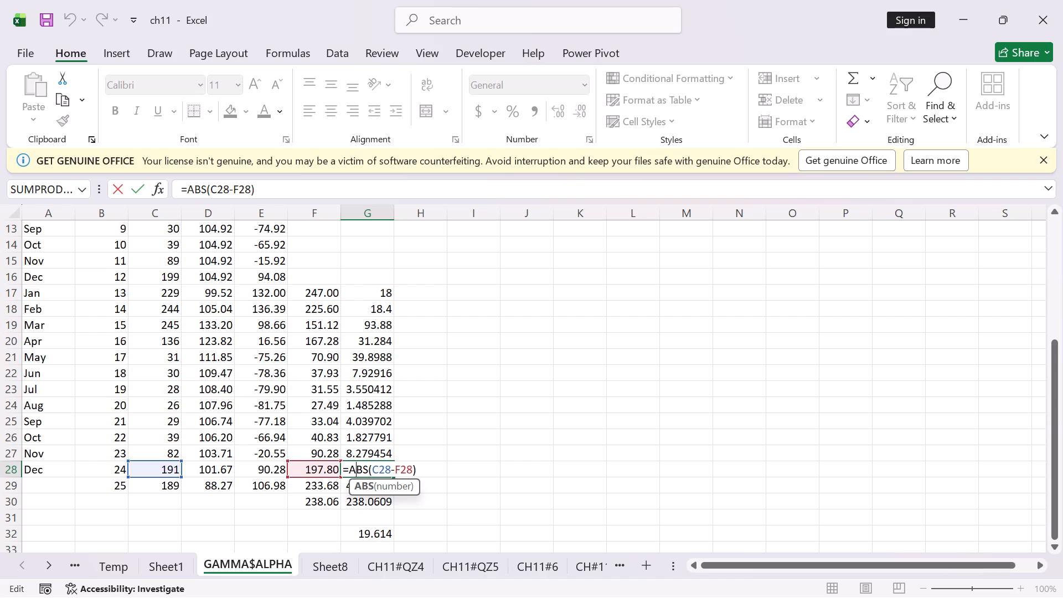
click(139, 194)
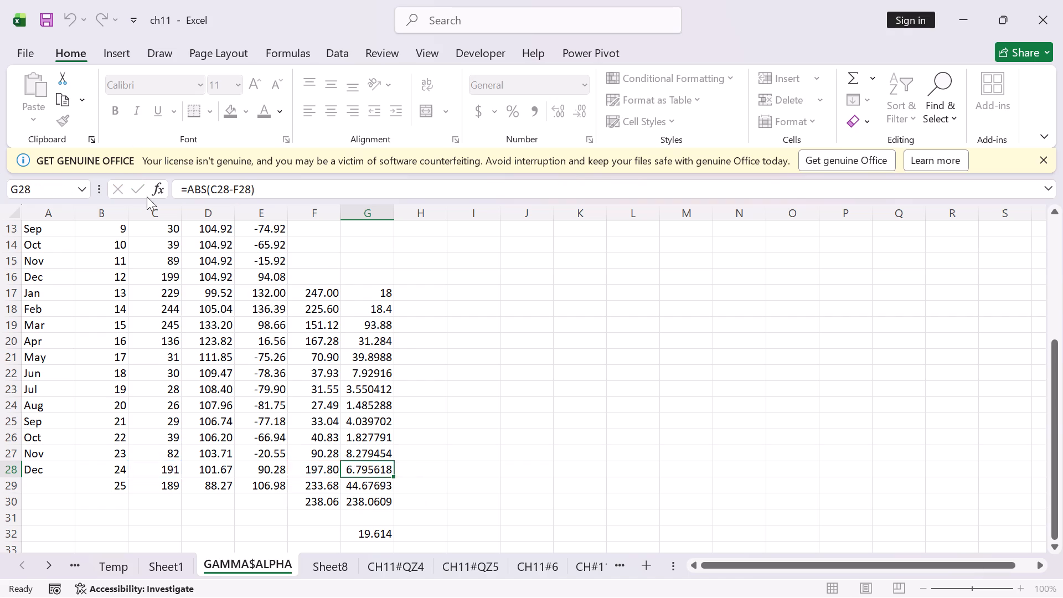
scroll(358, 363, down, 3)
click(380, 401)
double_click(377, 390)
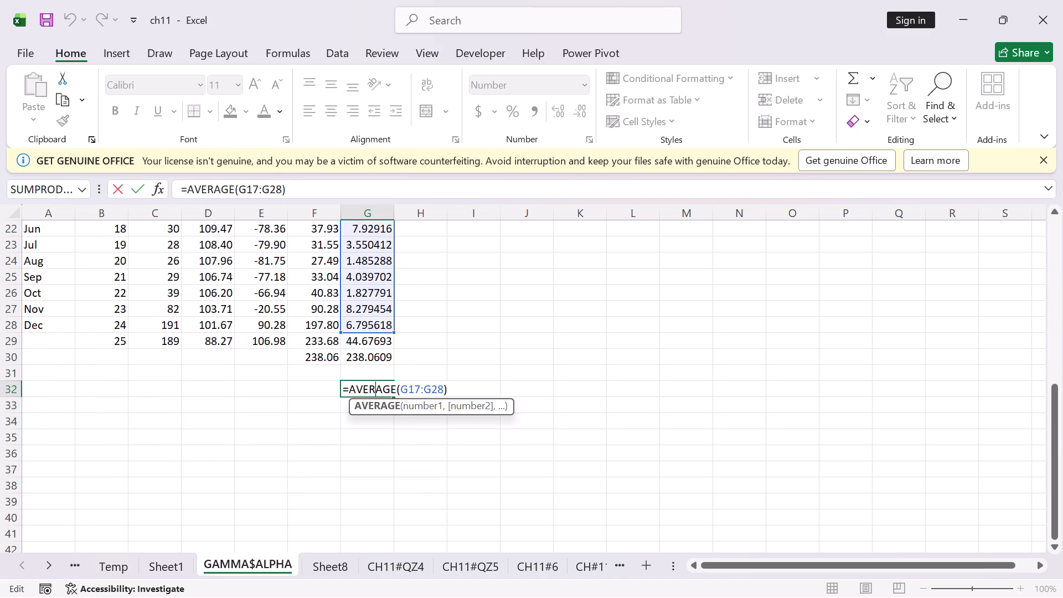
click(146, 184)
Look over the new chip demand data, chart and regression output on Sheet8.
click(333, 564)
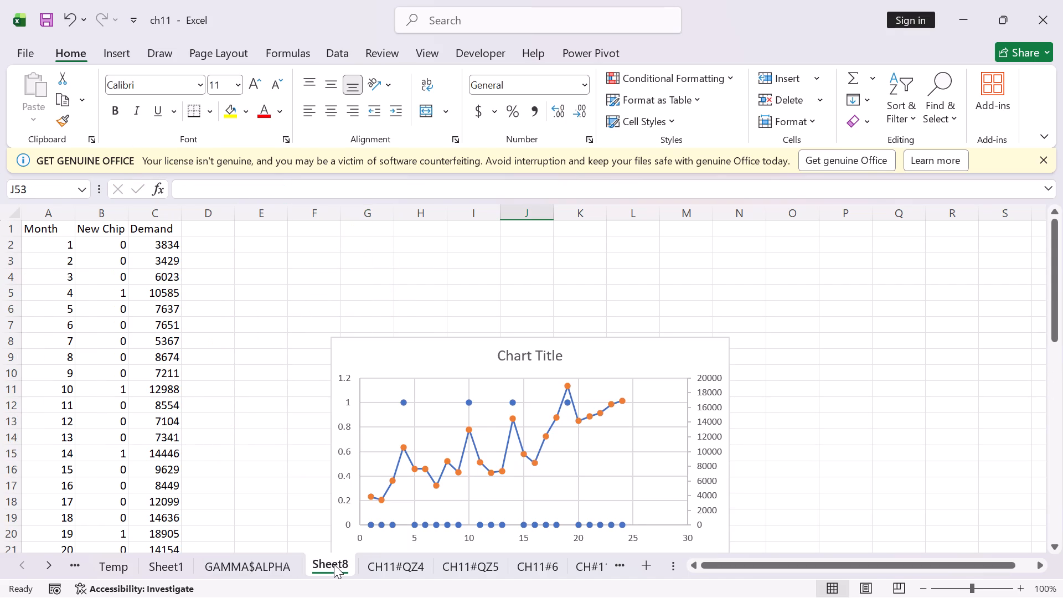
scroll(317, 437, down, 5)
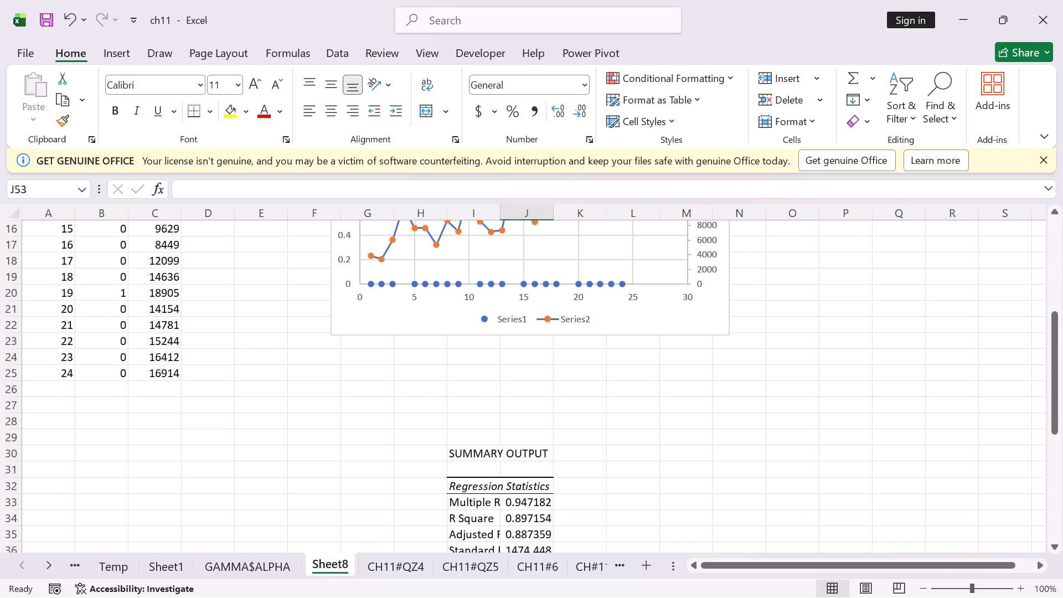
On the CH11#QZ4 sheet, examine the YES/NO formulas in cells C64 and C59, leaving them unedited.
click(384, 565)
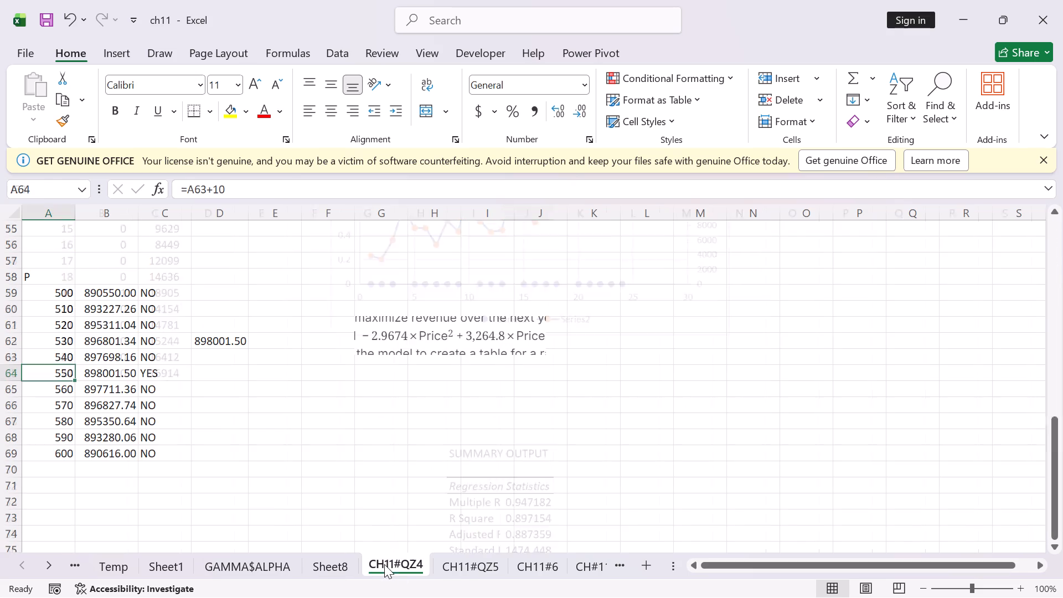
click(142, 365)
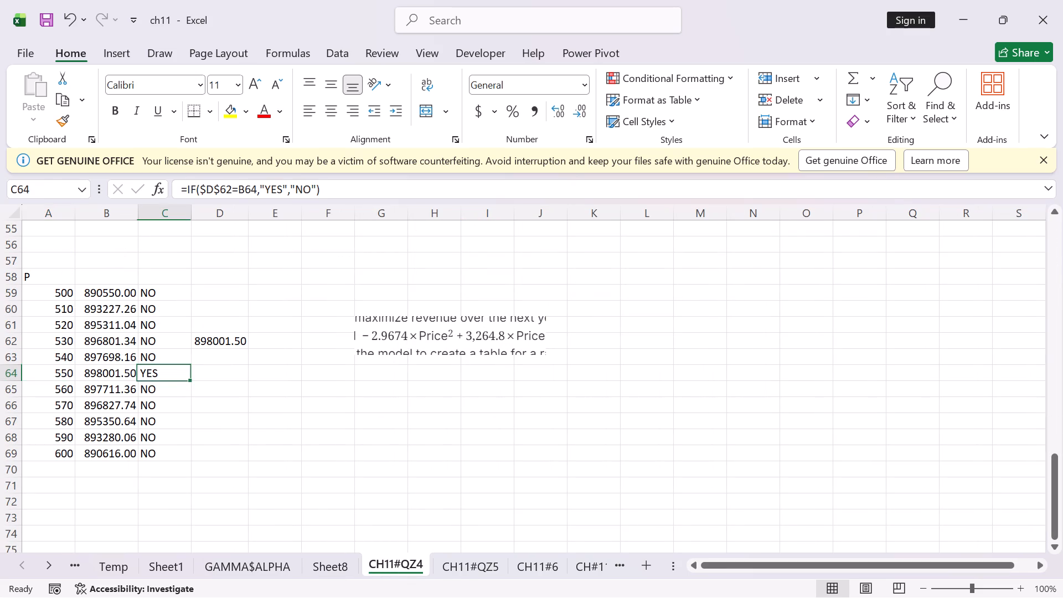
double_click(148, 294)
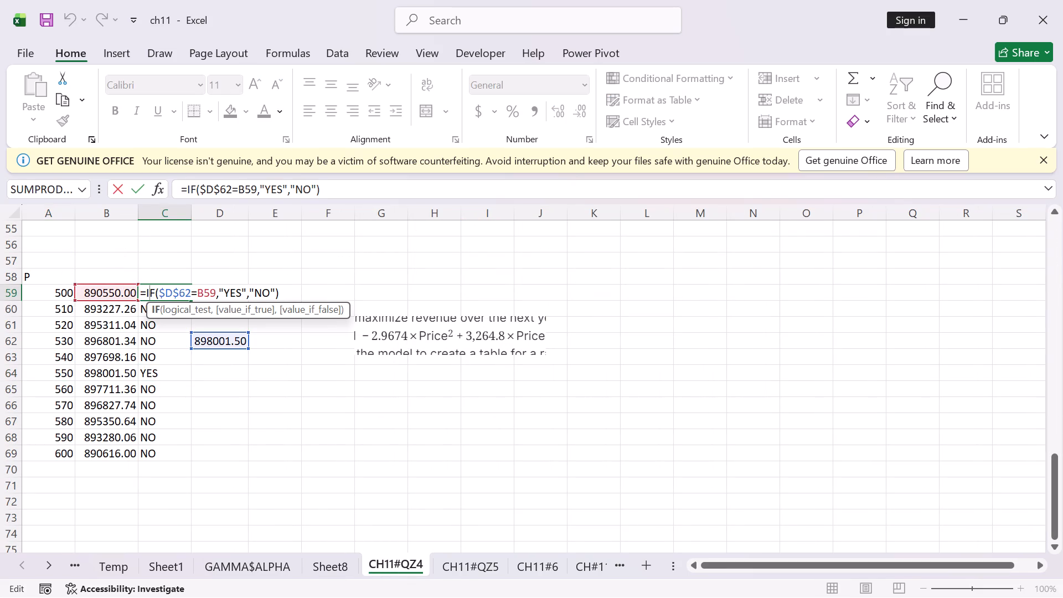
click(210, 291)
scroll(175, 396, up, 1)
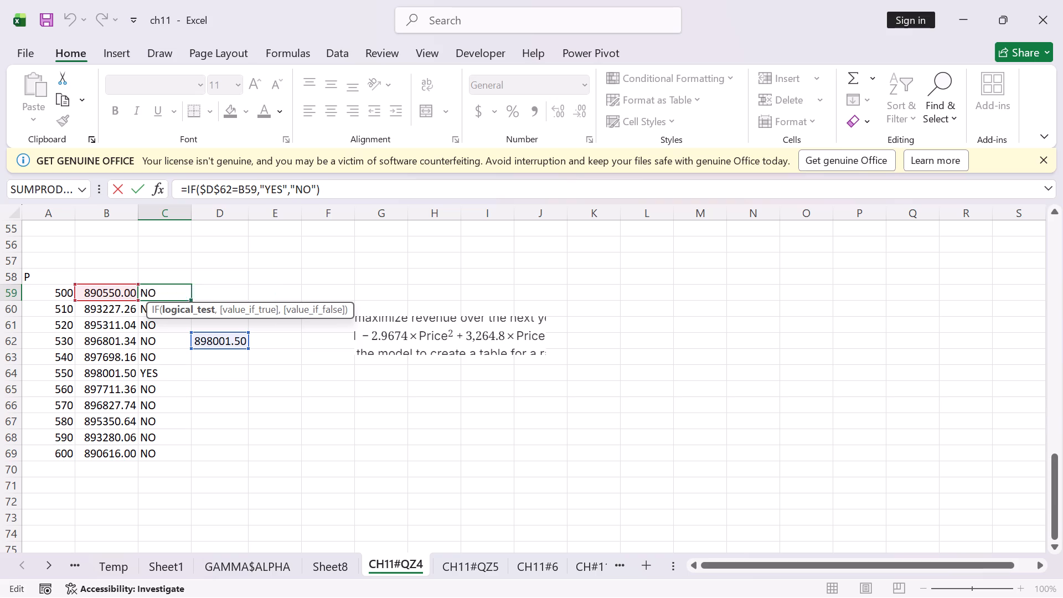
scroll(175, 396, up, 1)
scroll(259, 380, down, 2)
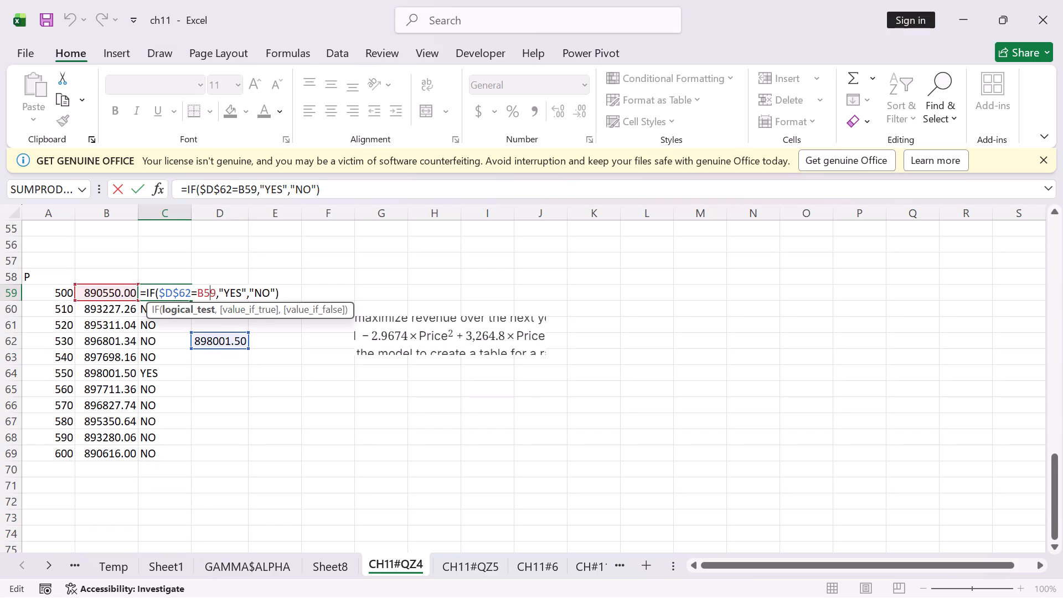
key(Return)
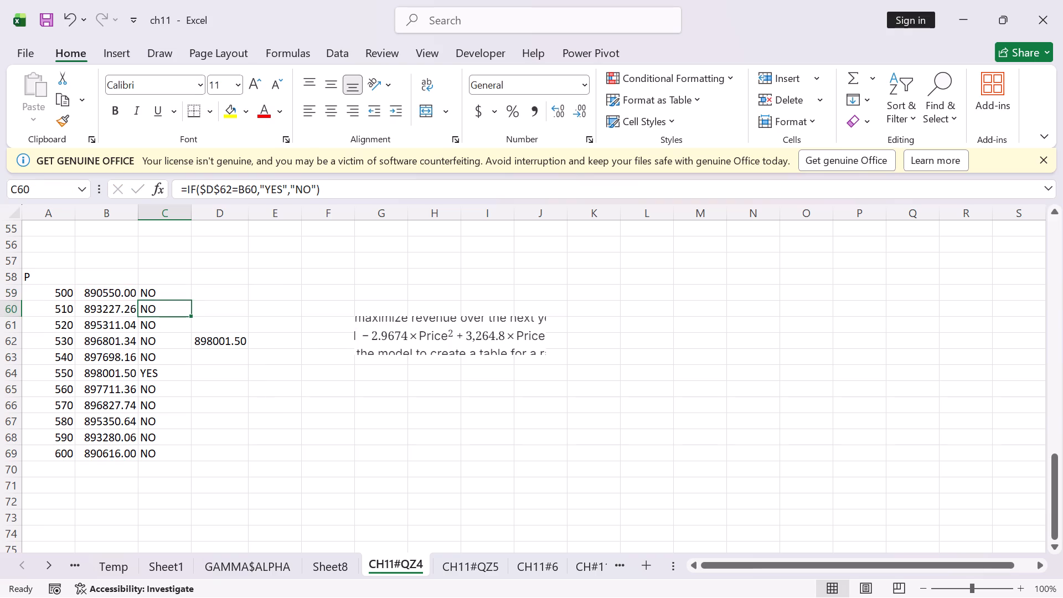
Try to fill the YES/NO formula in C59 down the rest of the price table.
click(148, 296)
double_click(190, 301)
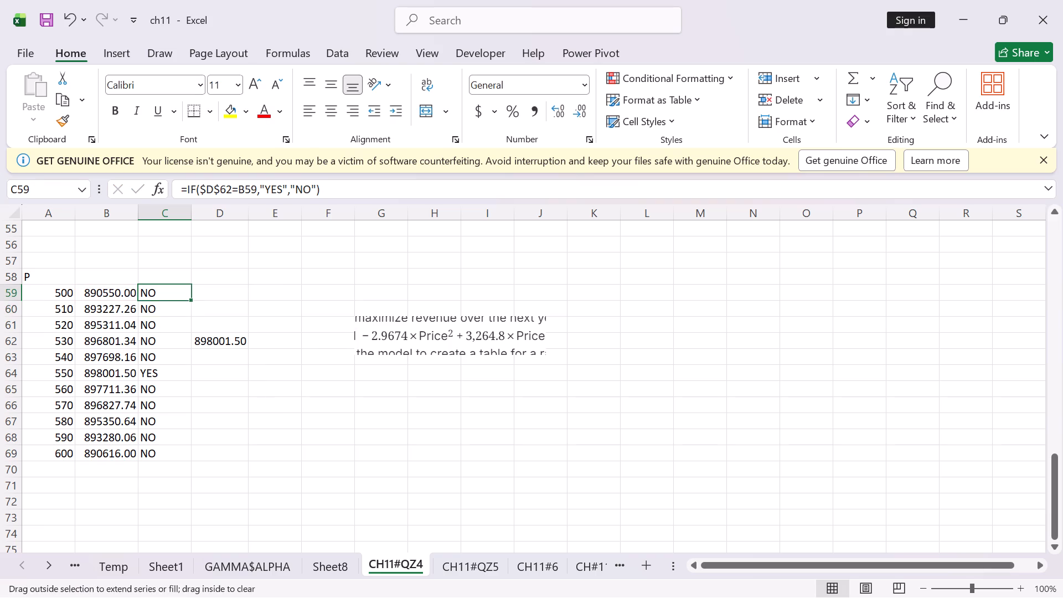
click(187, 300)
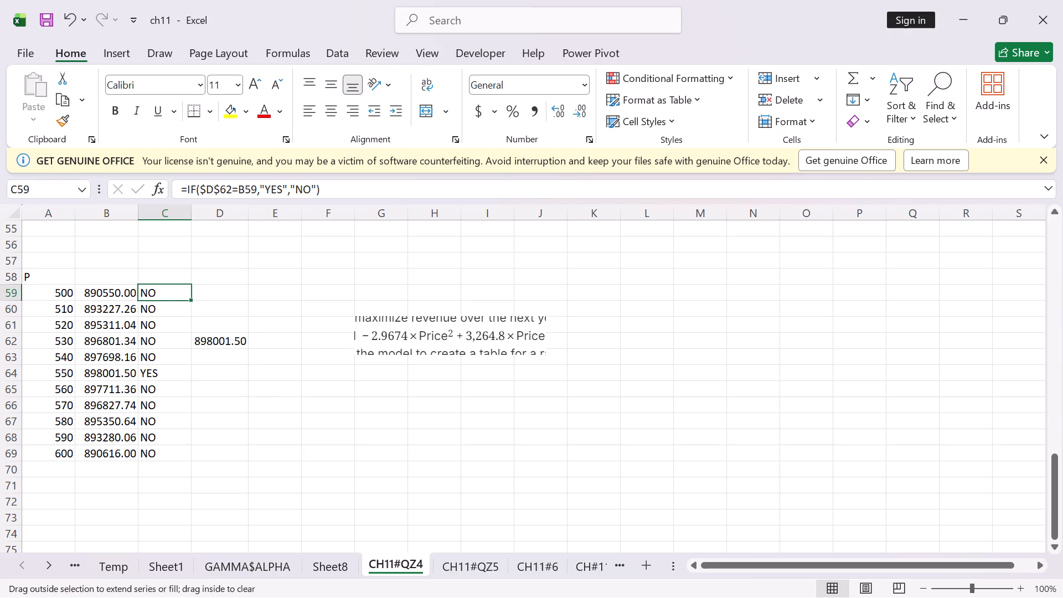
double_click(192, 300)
Inspect the YES/NO formula for price 550 in C64 and the maximum revenue formula in D62.
click(165, 380)
double_click(159, 375)
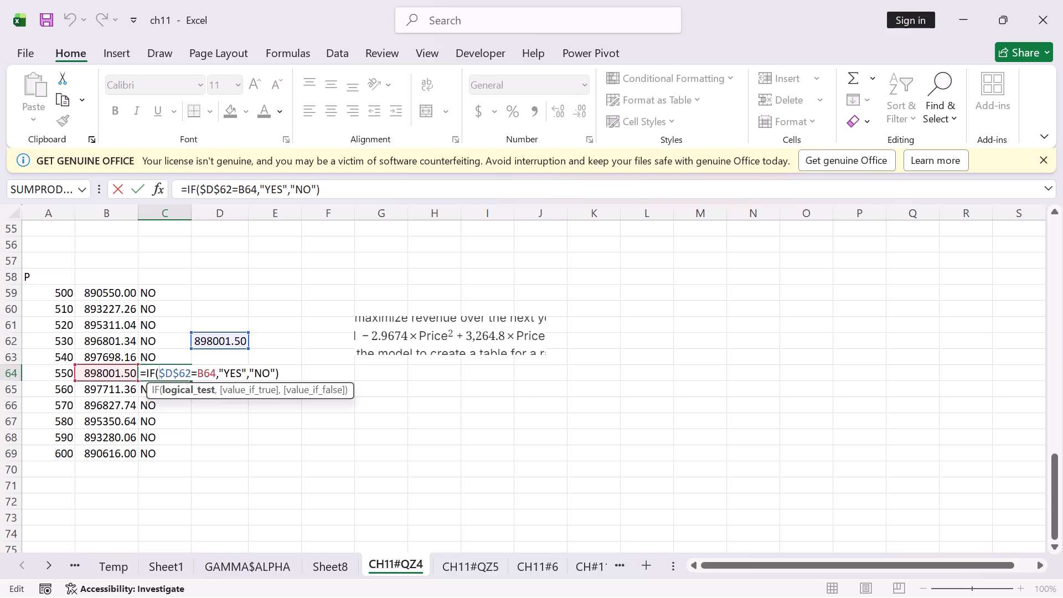
key(Return)
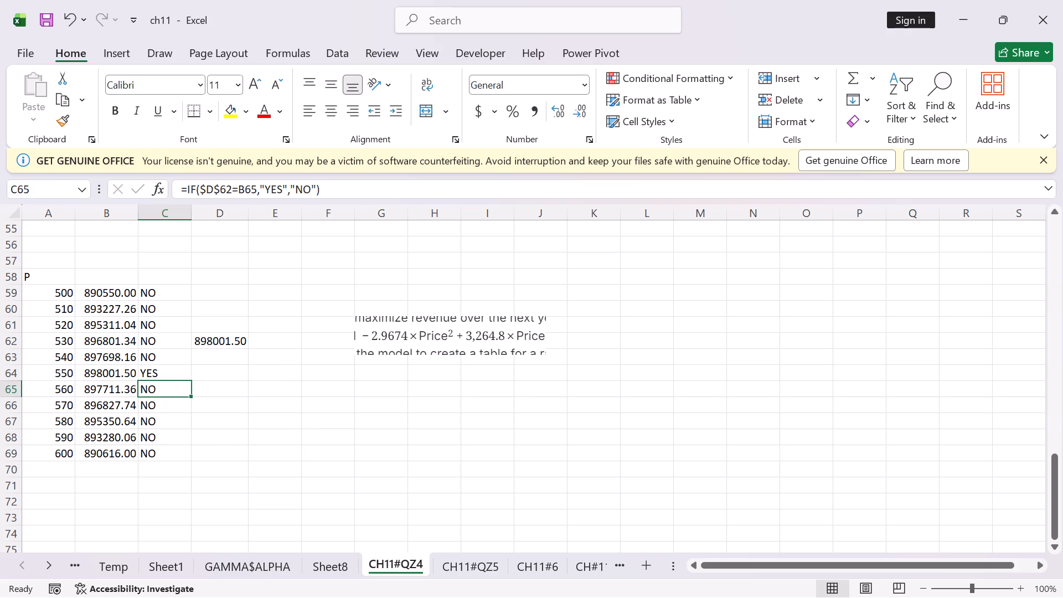
click(216, 337)
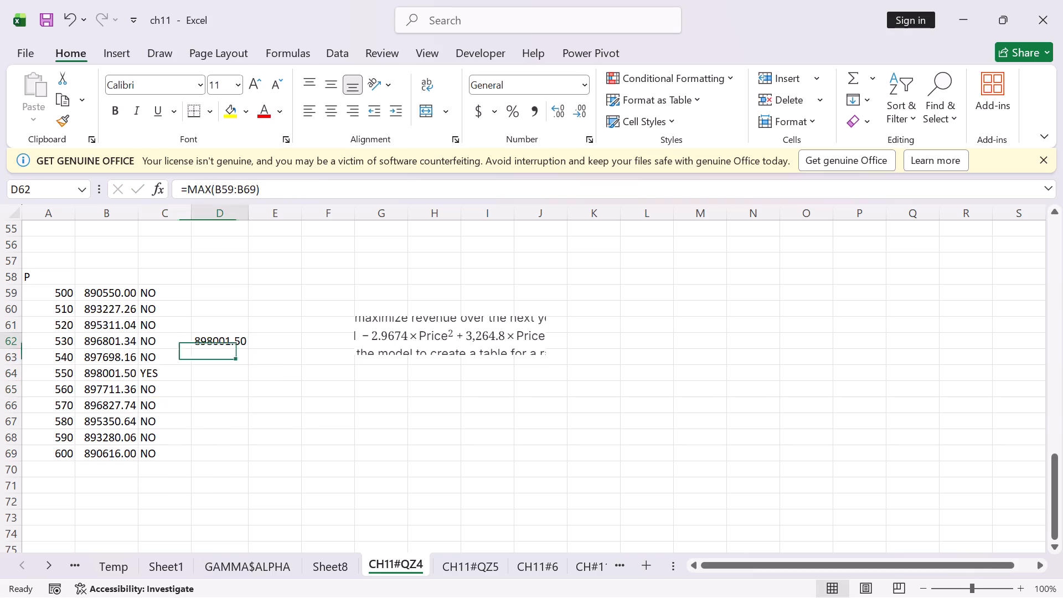
Re-enter the squared-price coefficient as -2.9674 in the revenue formula in cell B59.
double_click(95, 287)
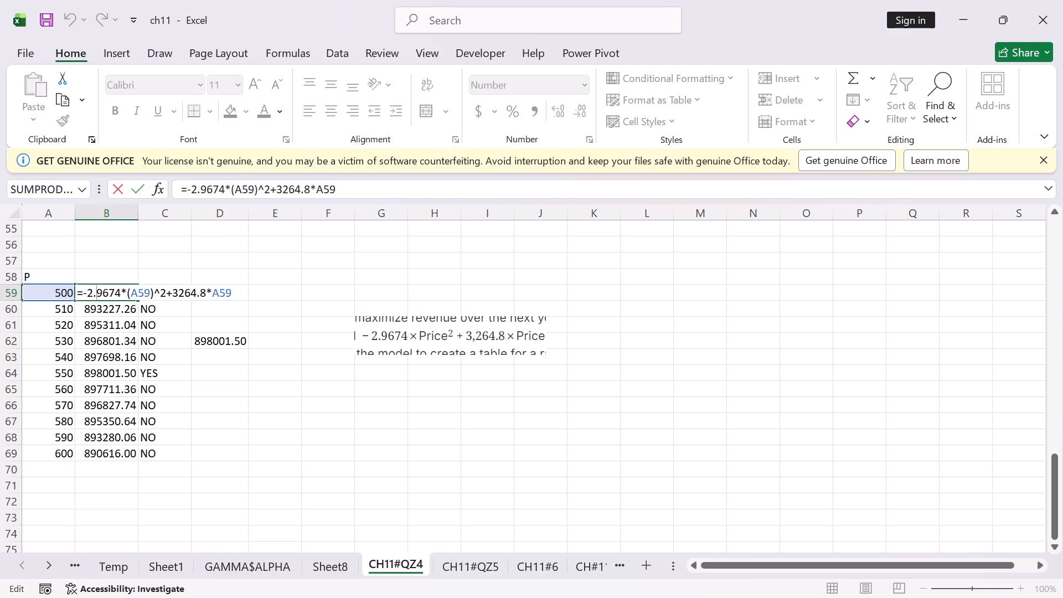
click(184, 293)
click(210, 293)
click(123, 292)
key(BackSpace)
key(BackSpace)
key(BackSpace)
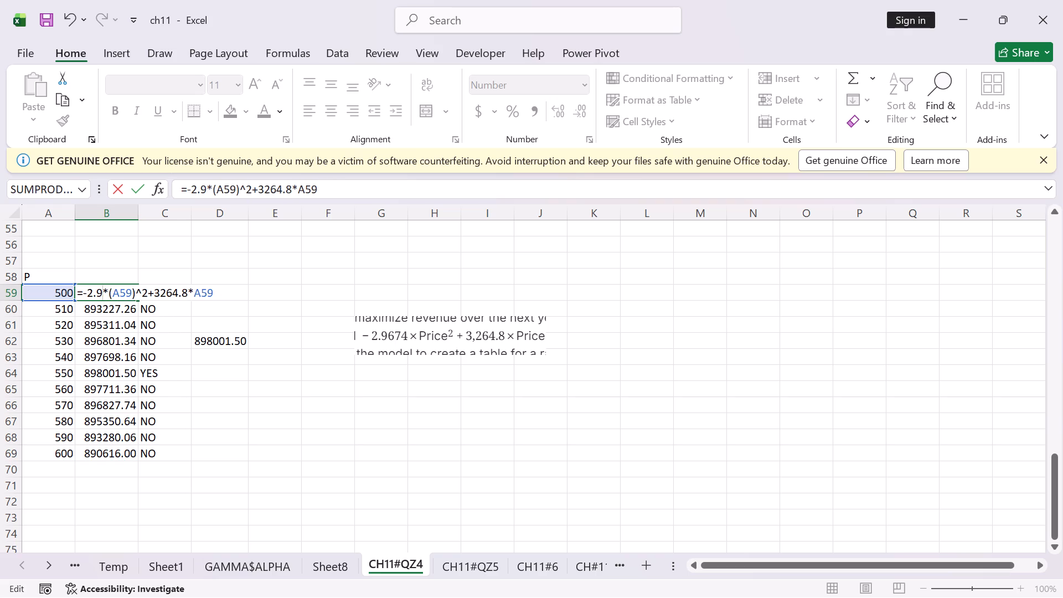
key(BackSpace)
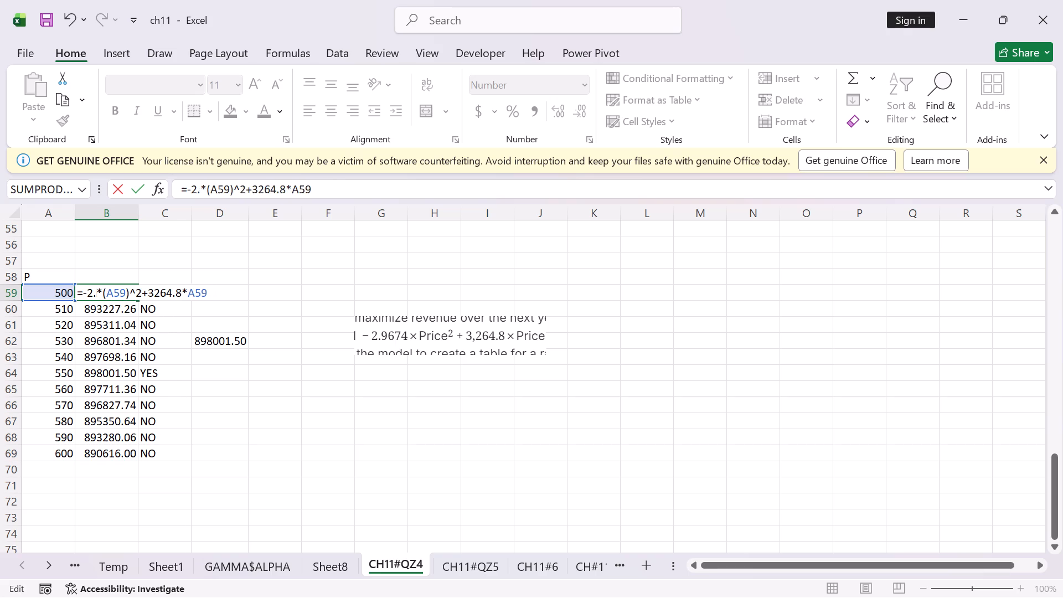
key(BackSpace)
key(BackSpace)
key(BackSpace)
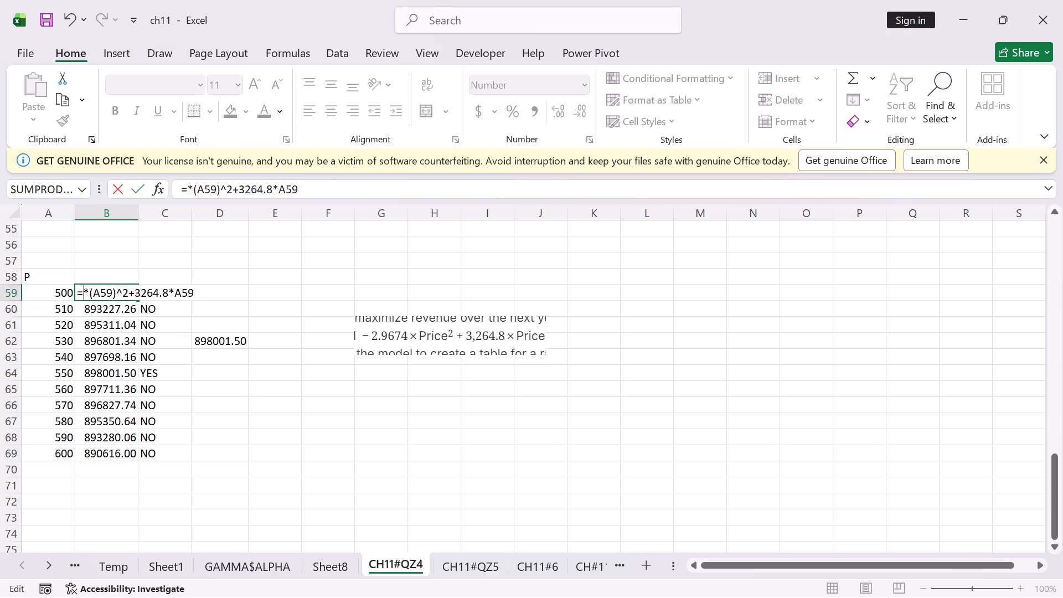
text(-2.)
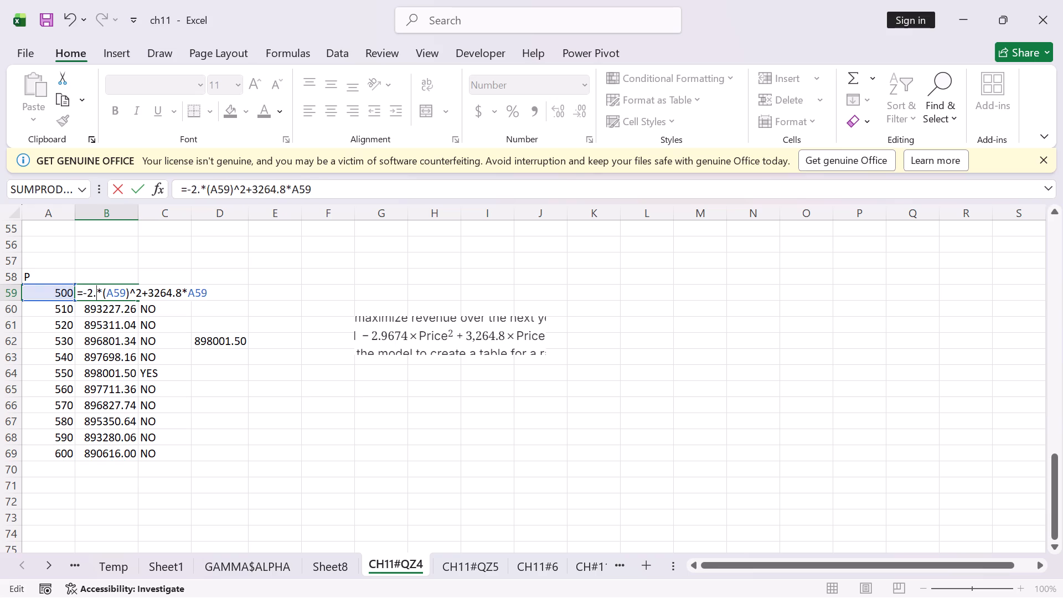
text(96)
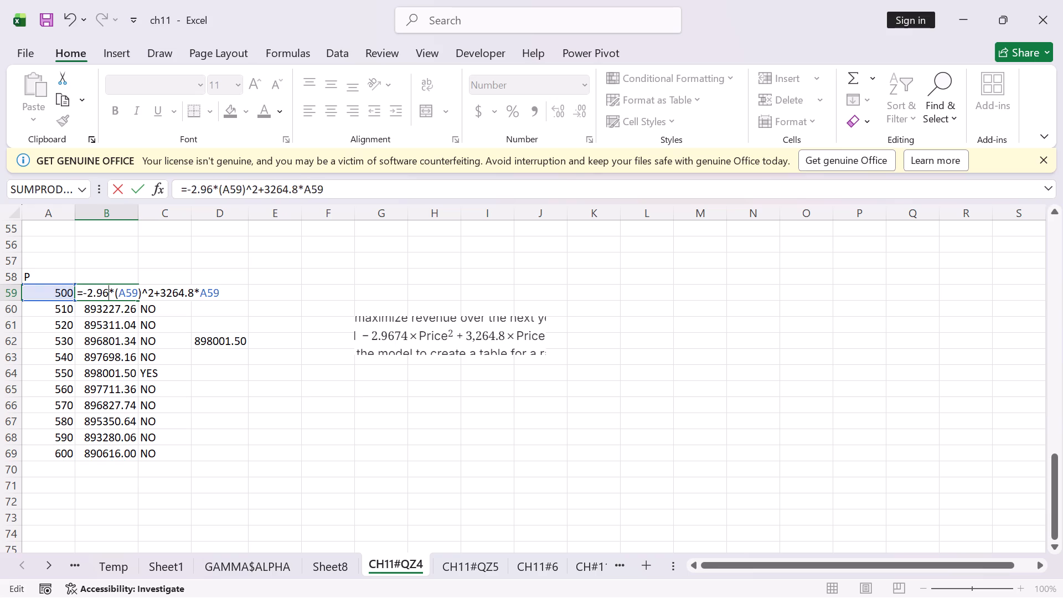
text(74)
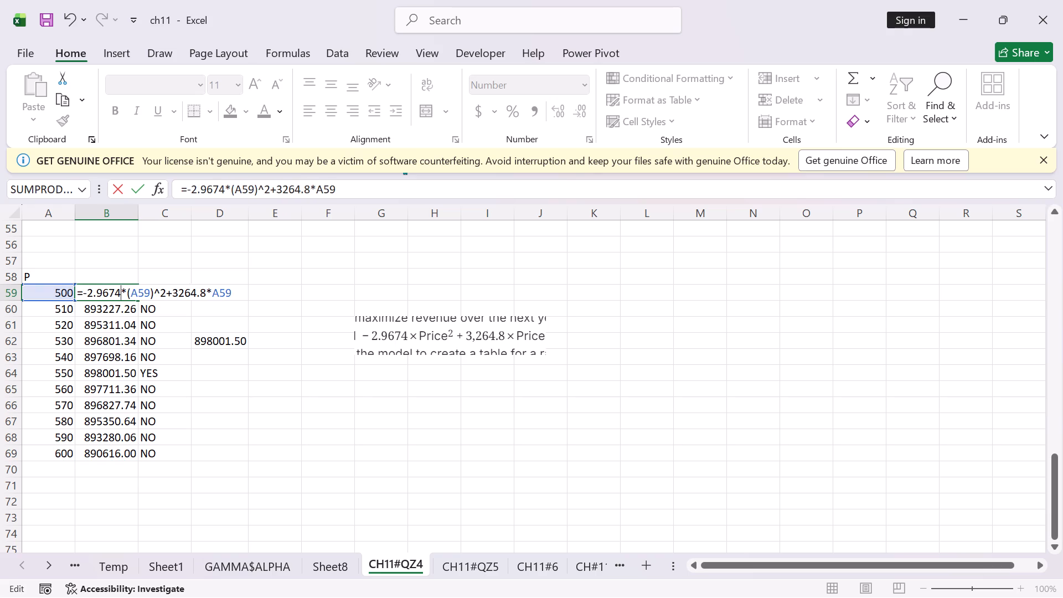
Re-enter the linear price coefficient as 3264.8 in the B59 revenue formula and commit the formula.
click(206, 295)
key(BackSpace)
key(BackSpace)
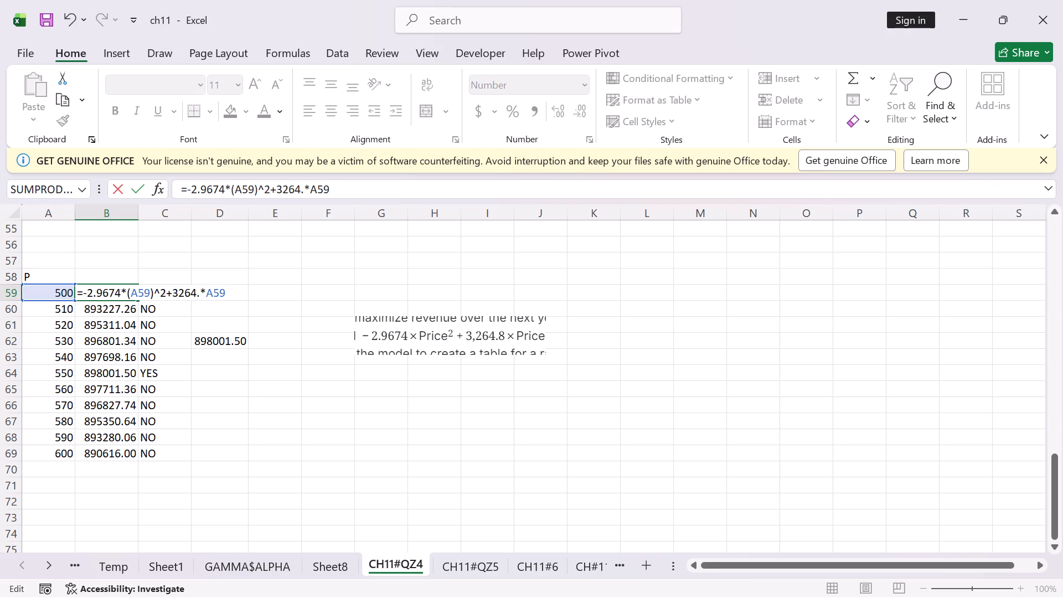
key(BackSpace)
key(BackSpace)
key(BackSpace)
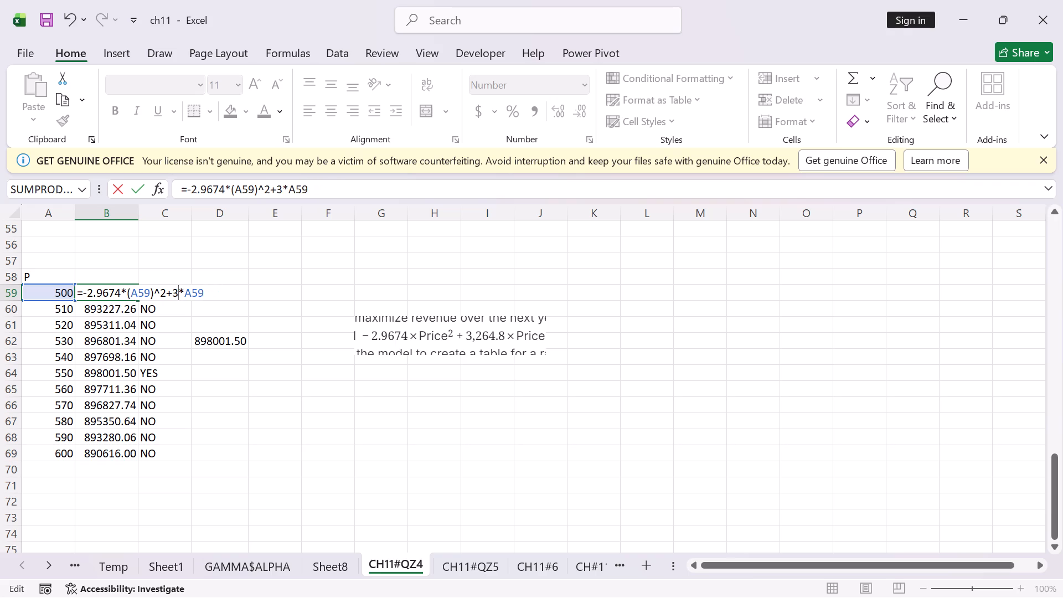
key(BackSpace)
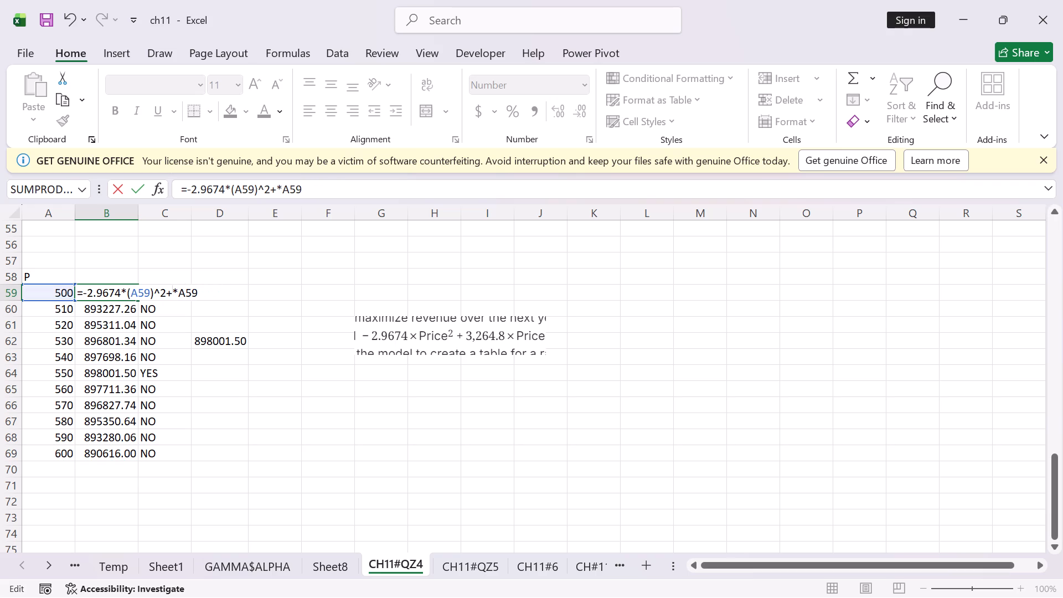
text(32)
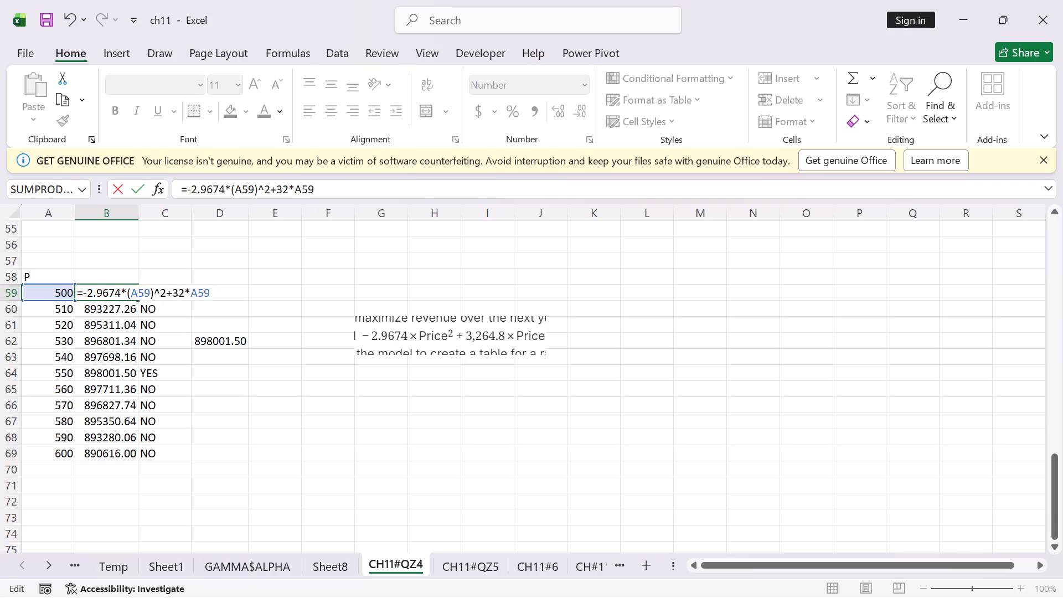
text(64)
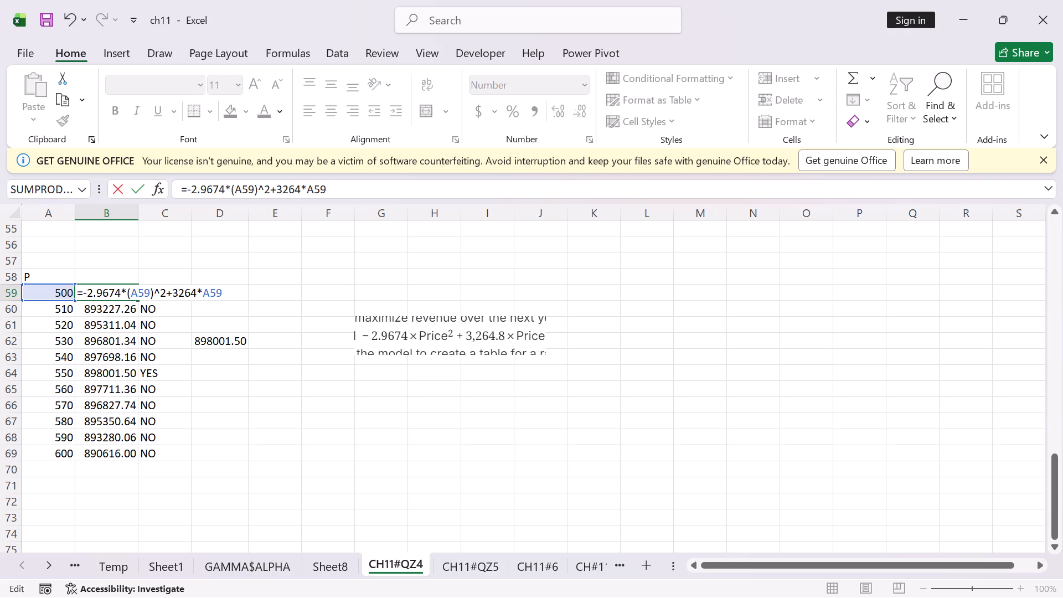
key(period)
key(8)
key(Return)
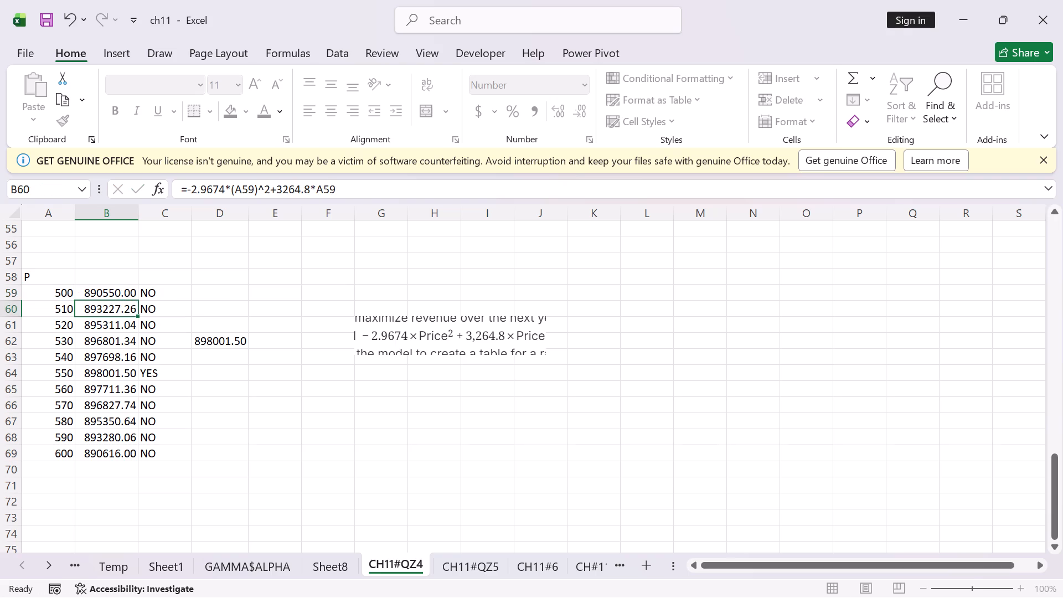
Fill the revenue formula in B59 down the price table through B69.
click(111, 295)
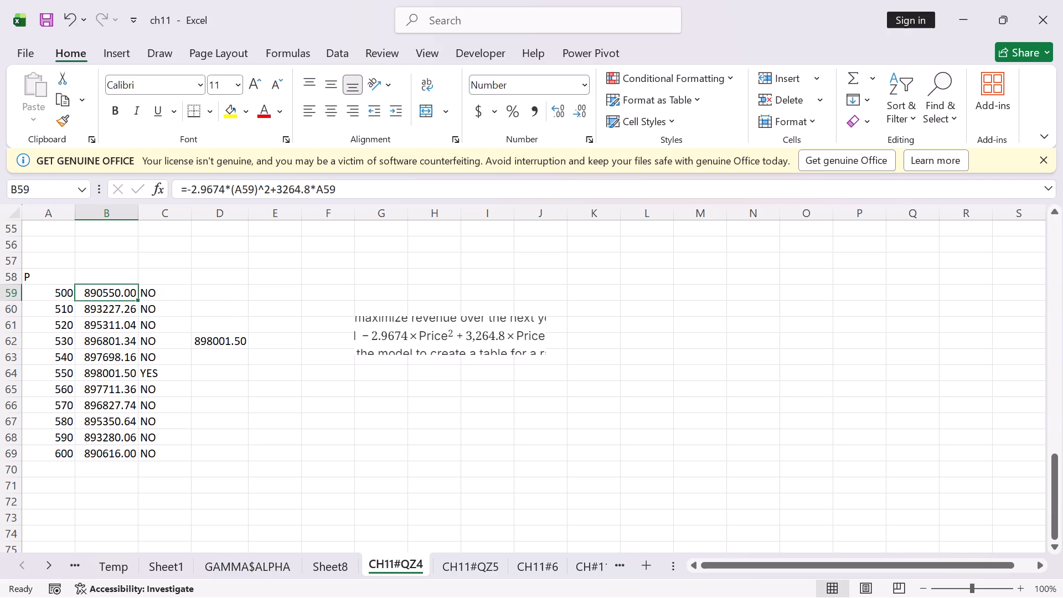
double_click(142, 300)
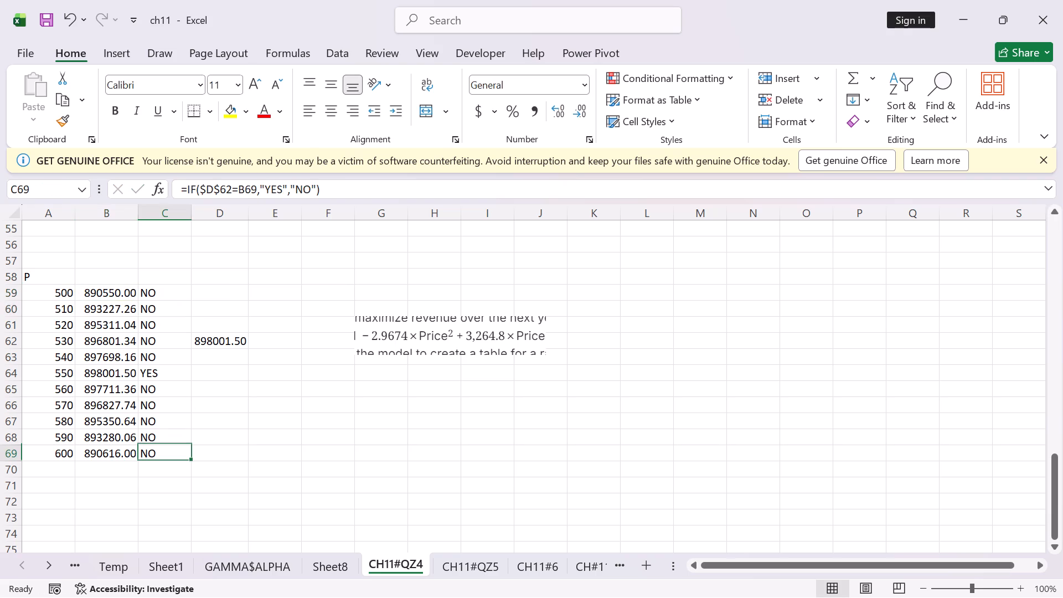
click(128, 288)
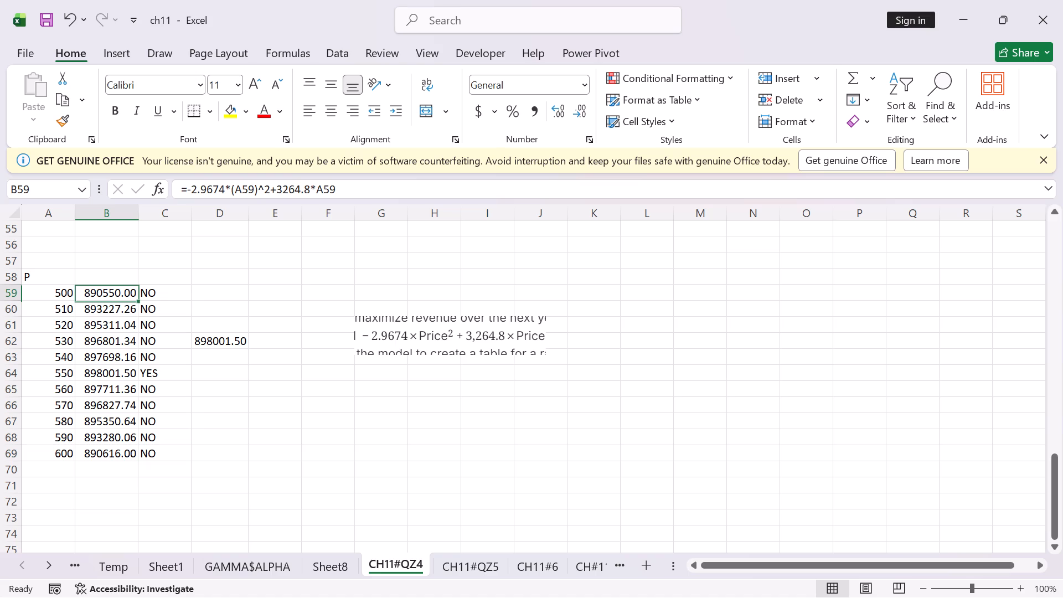
double_click(137, 301)
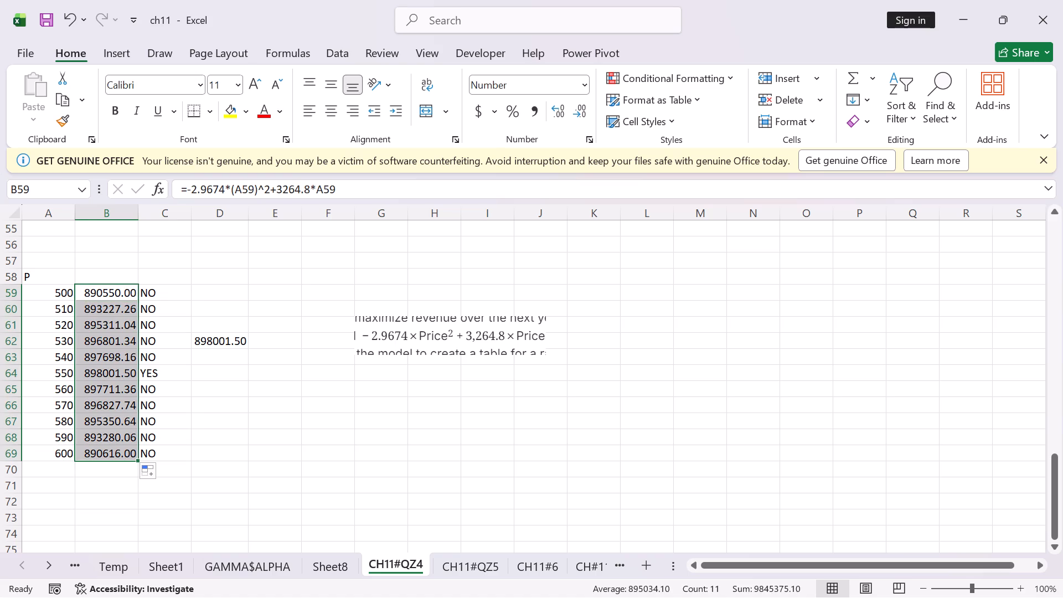
click(195, 400)
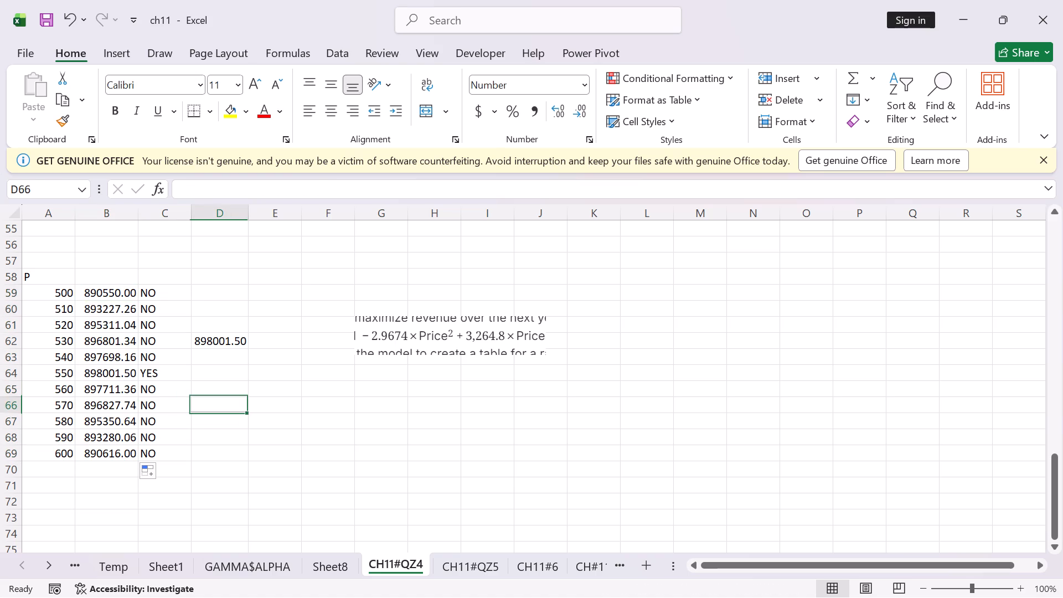
Check the filled revenue formulas for prices 540 and 600 in B63 and B69, and look over the surrounding sheet.
click(156, 364)
click(128, 364)
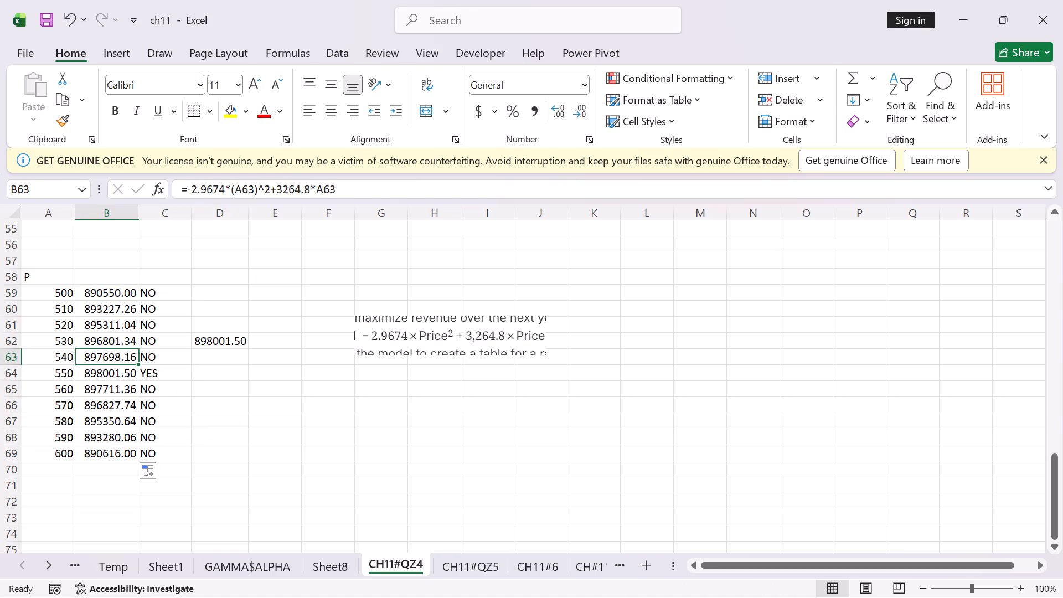
click(102, 453)
scroll(275, 448, down, 4)
scroll(306, 438, up, 7)
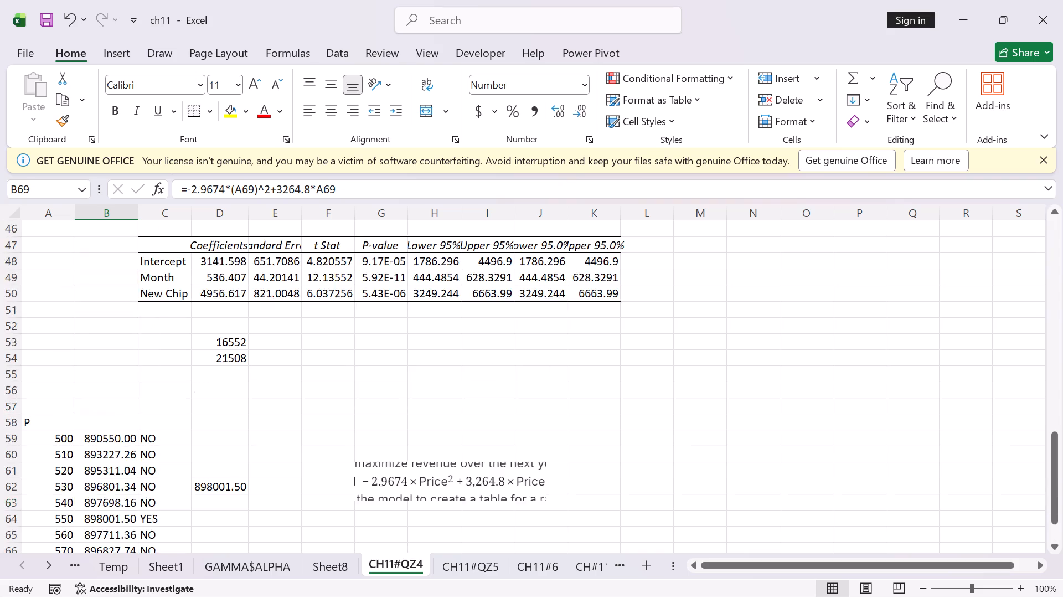
scroll(299, 428, up, 3)
scroll(297, 427, down, 7)
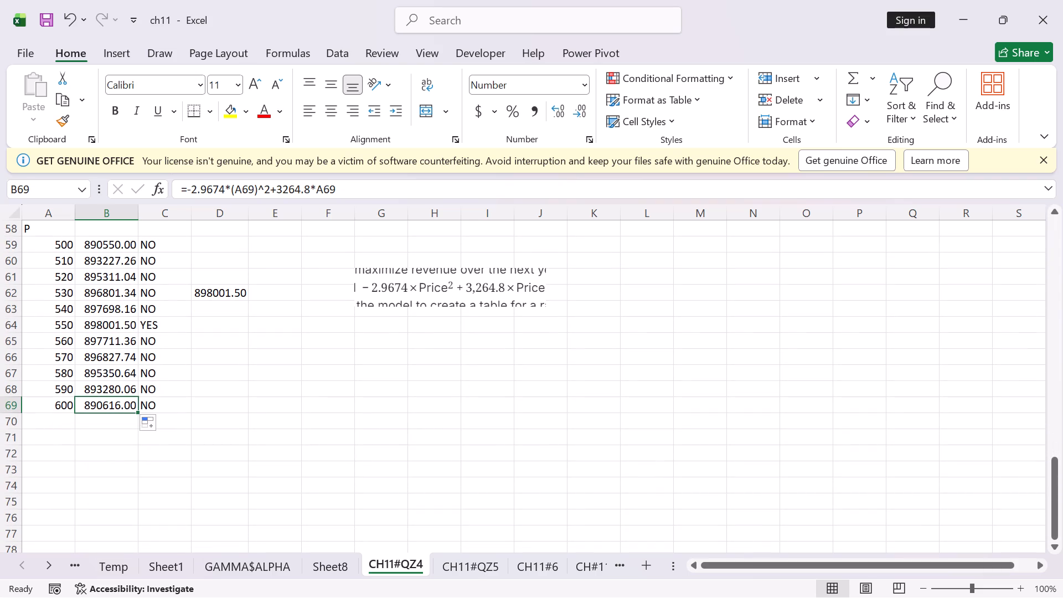
Go to the CH11#QZ5 sheet and examine the house affordability formula in F11 against the reference table.
click(468, 568)
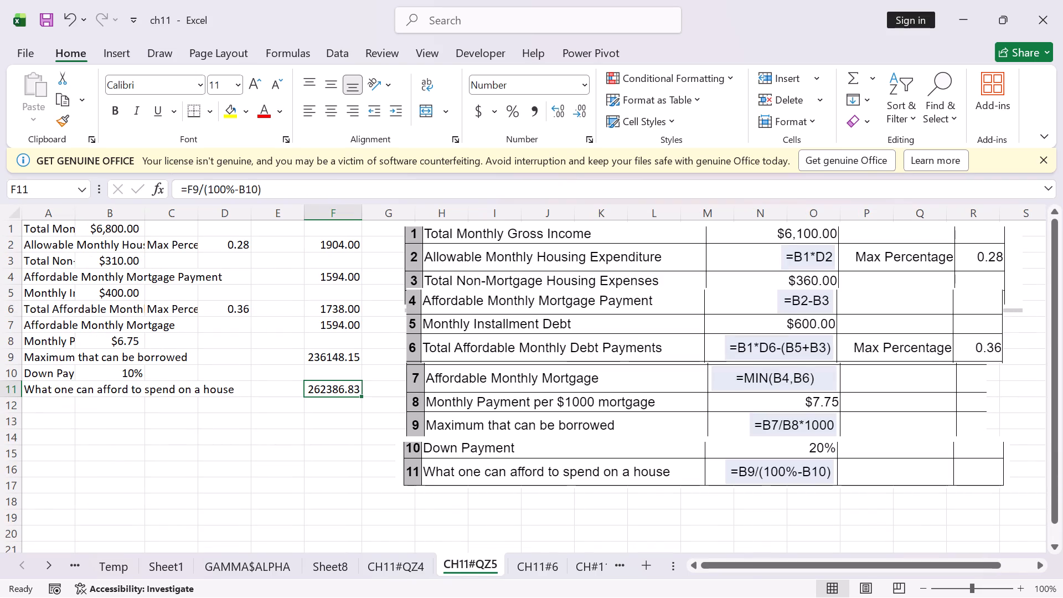
click(323, 385)
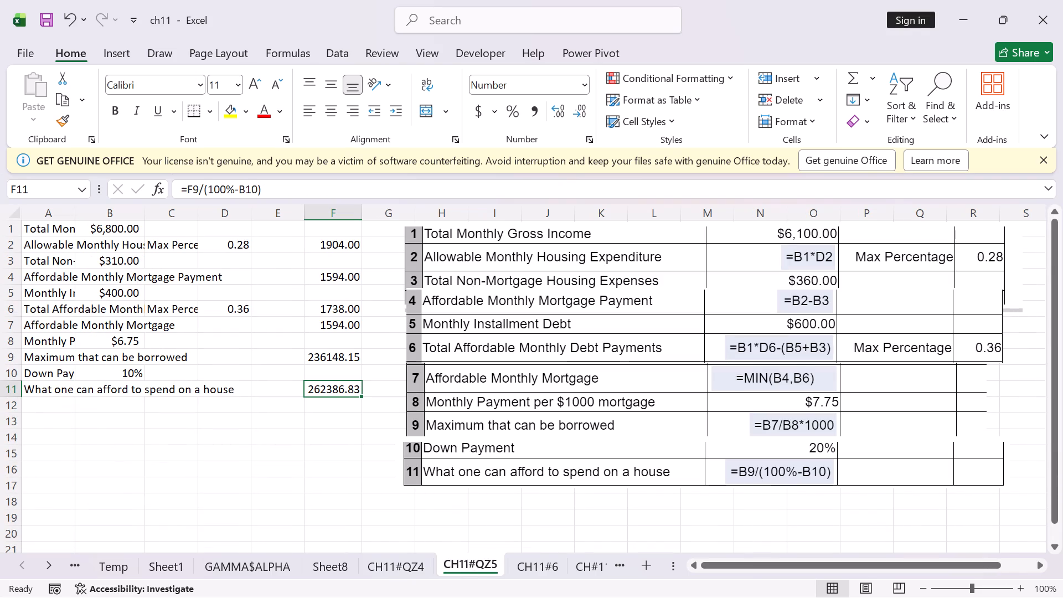
scroll(301, 260, up, 2)
scroll(255, 269, up, 2)
scroll(278, 369, up, 1)
scroll(521, 371, up, 1)
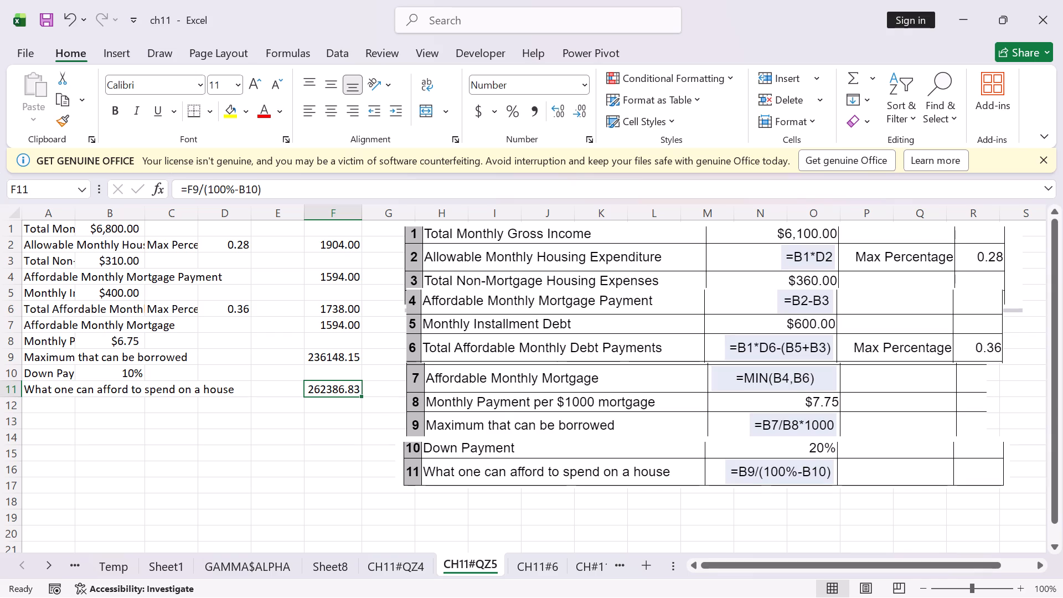
Set the down payment in B10 to 20% and the monthly payment per $1000 mortgage in B8 to 7.75.
click(131, 367)
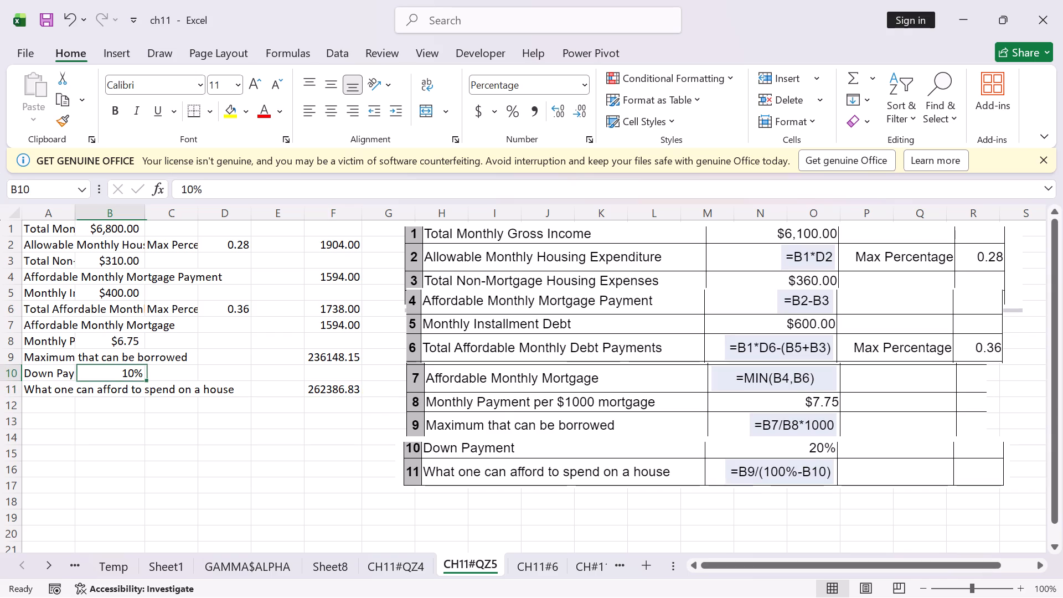
text(20)
key(Return)
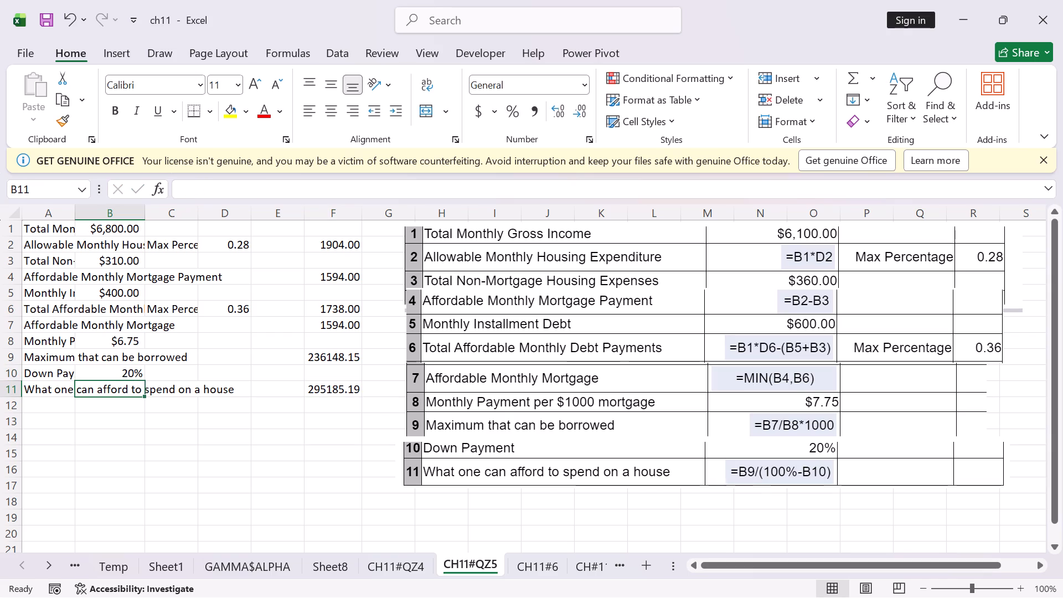
click(136, 341)
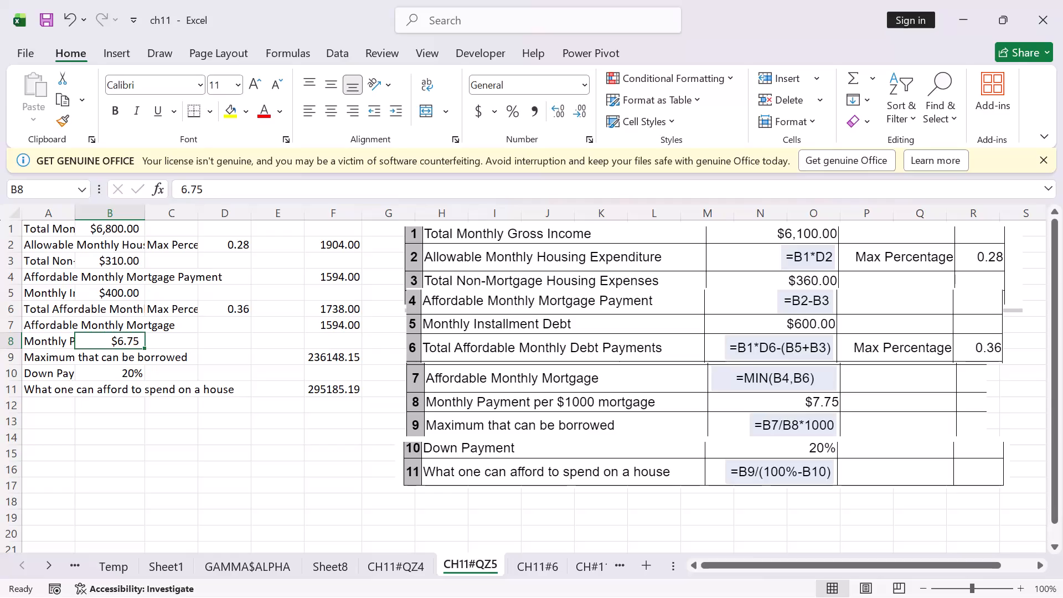
text(7.7)
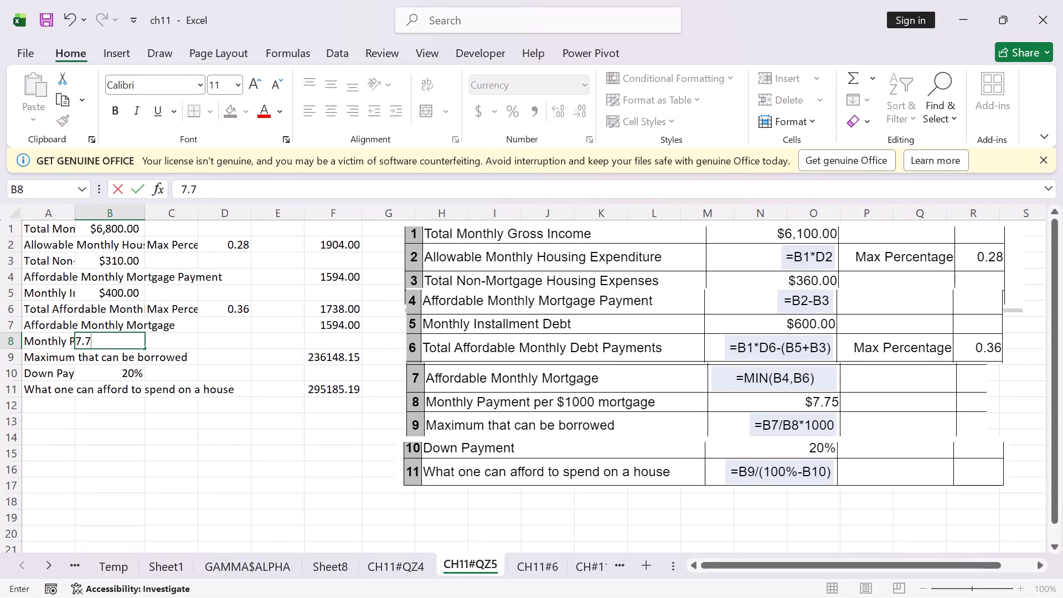
key(5)
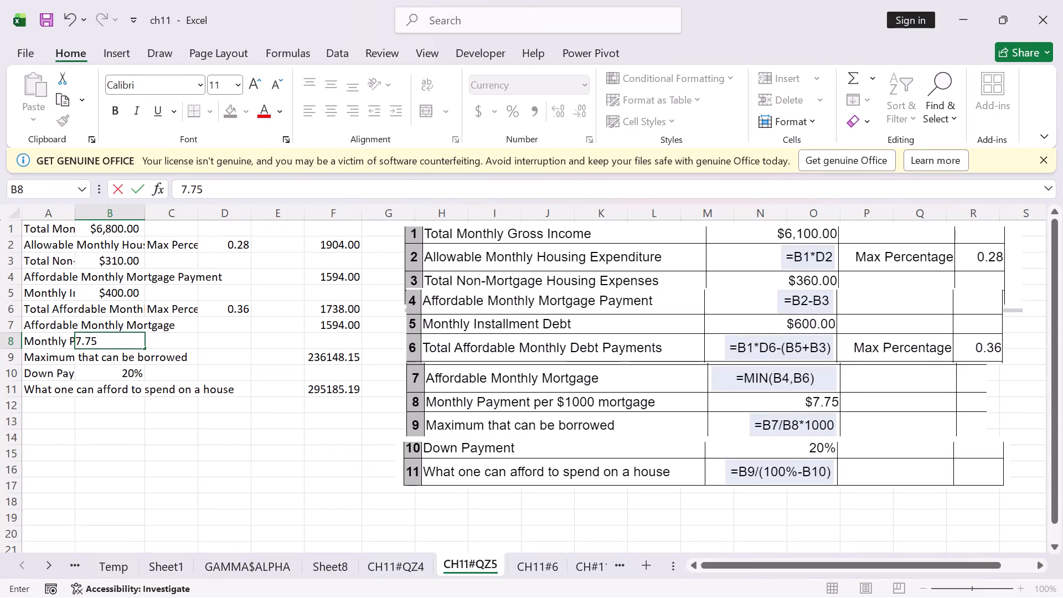
key(Return)
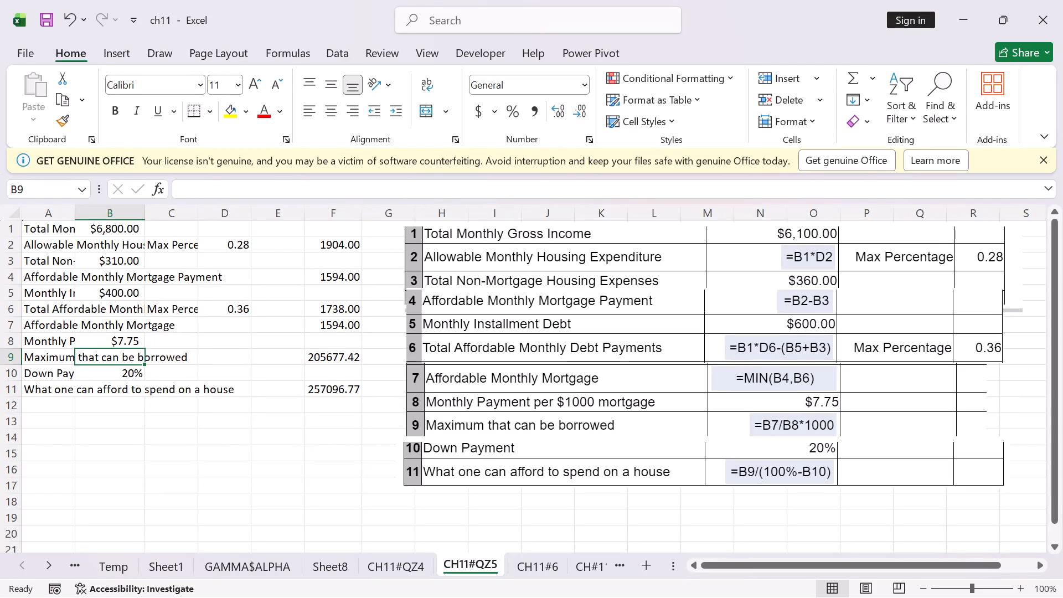
Set the monthly installment debt in B5 to 600 and the non-mortgage housing expenses in B3 to 360.
click(110, 290)
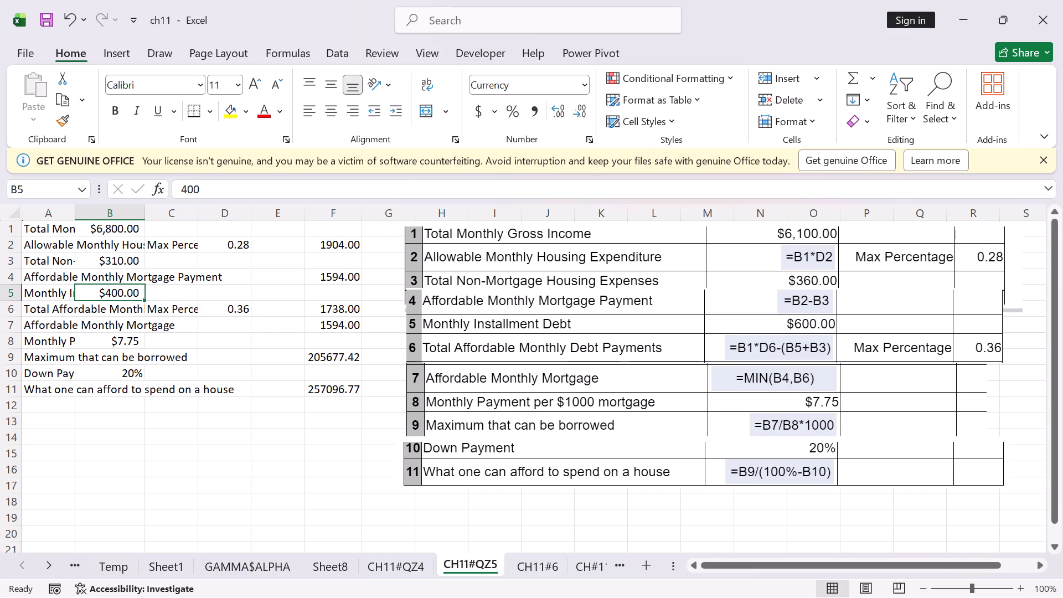
text(600)
key(Return)
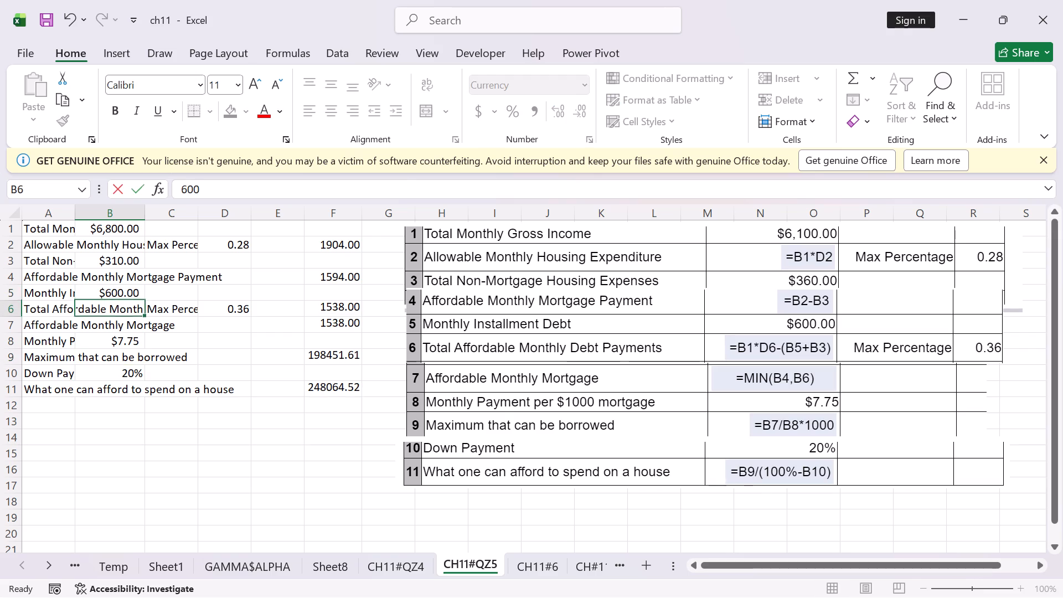
click(109, 258)
key(3)
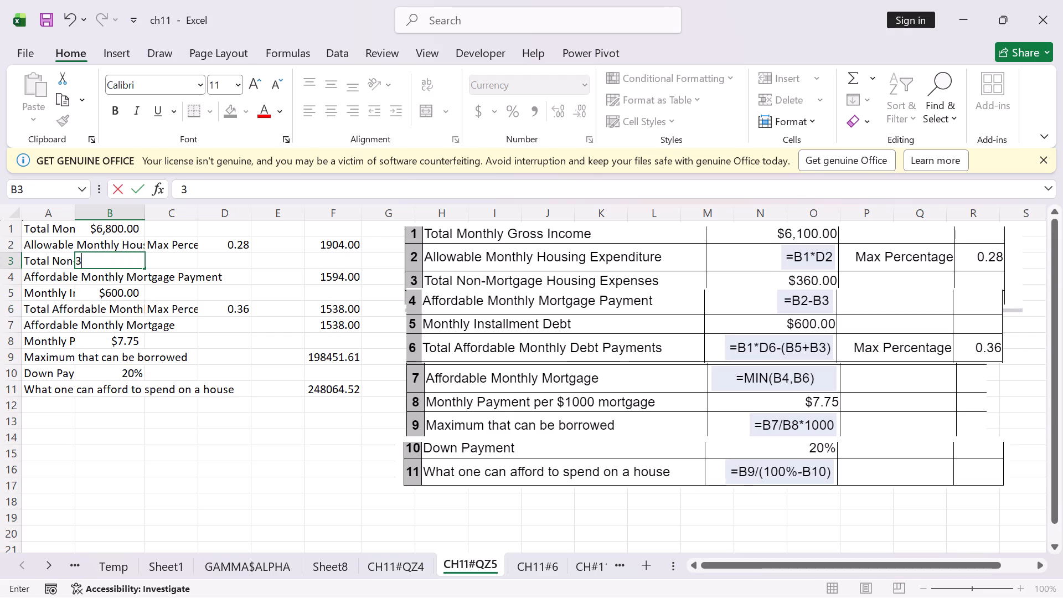
text(60)
key(Return)
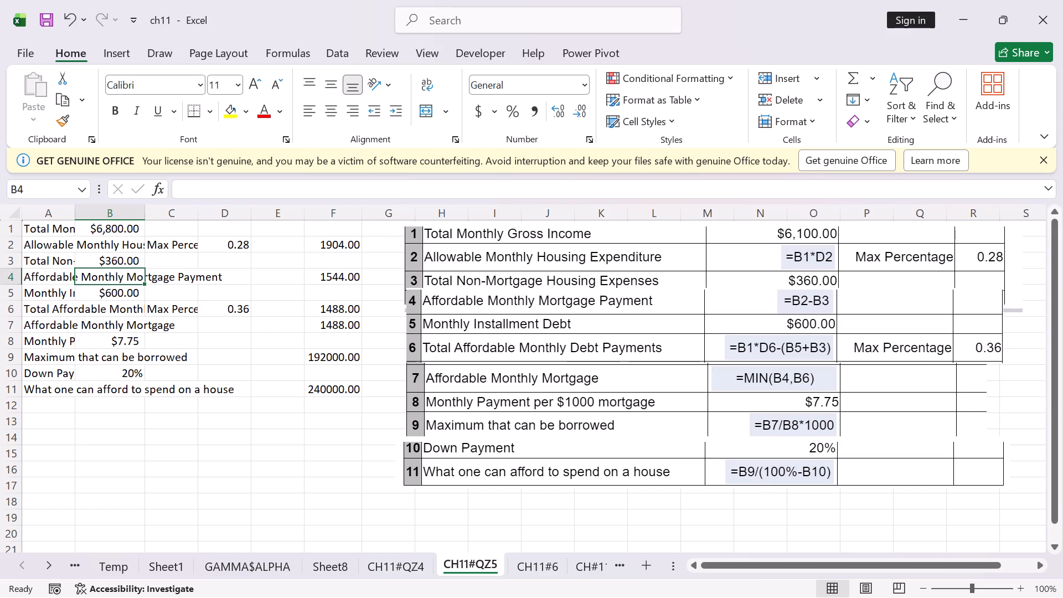
Set the total monthly gross income in B1 to 6100.
click(99, 229)
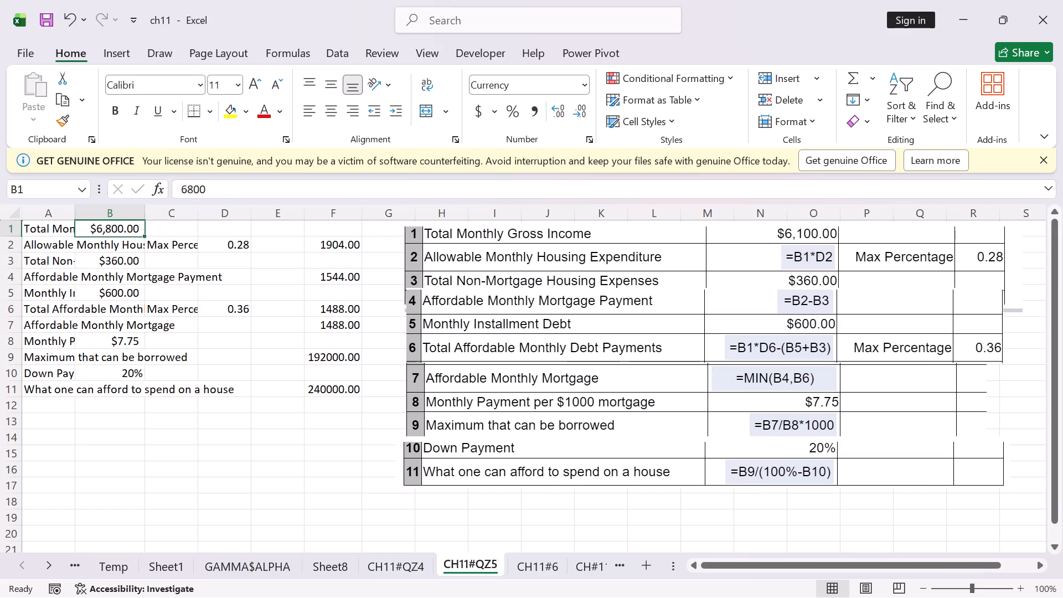
text(6100)
key(Return)
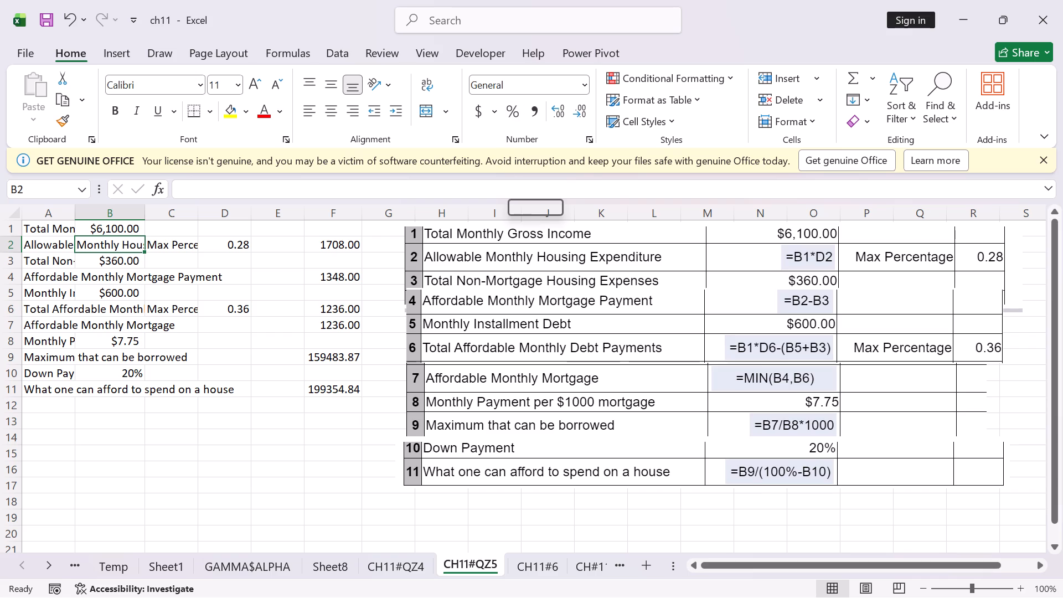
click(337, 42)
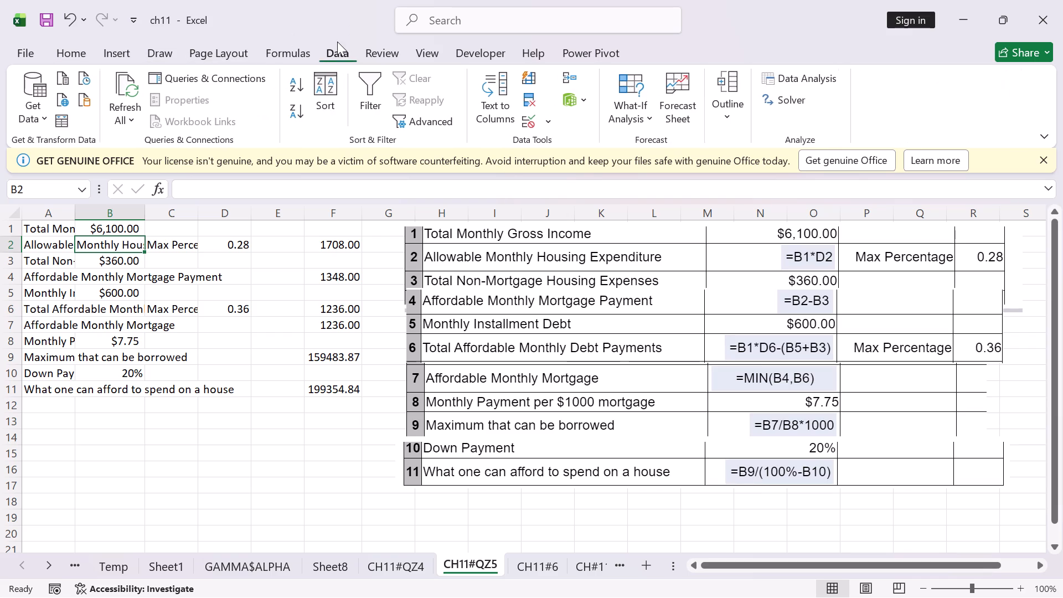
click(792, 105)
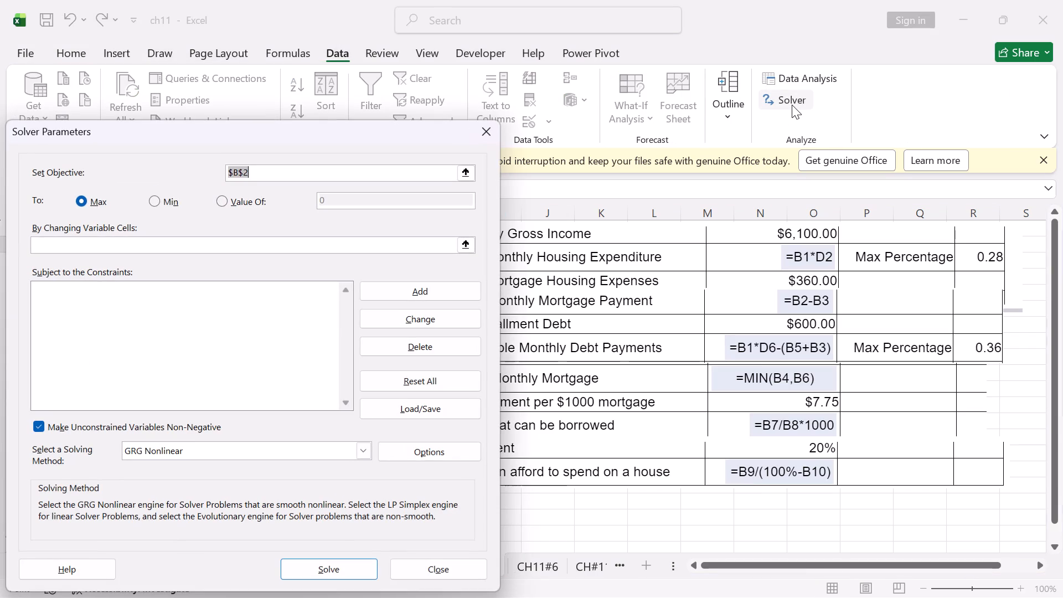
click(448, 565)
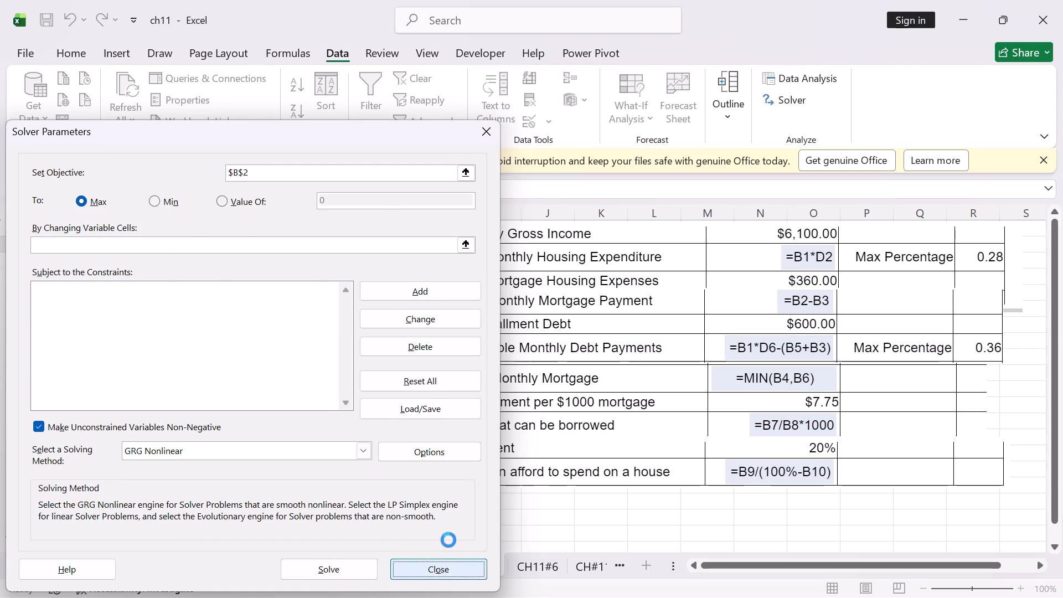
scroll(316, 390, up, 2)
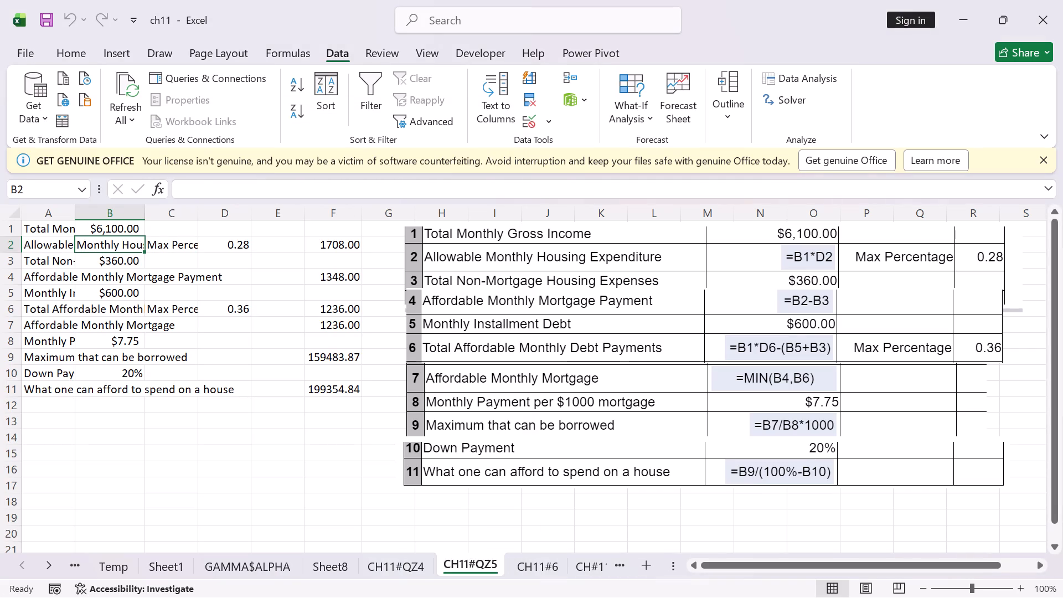
Inspect the cell references in the affordable house price formula in F11 and the maximum borrowing formula in F9.
click(333, 390)
click(337, 360)
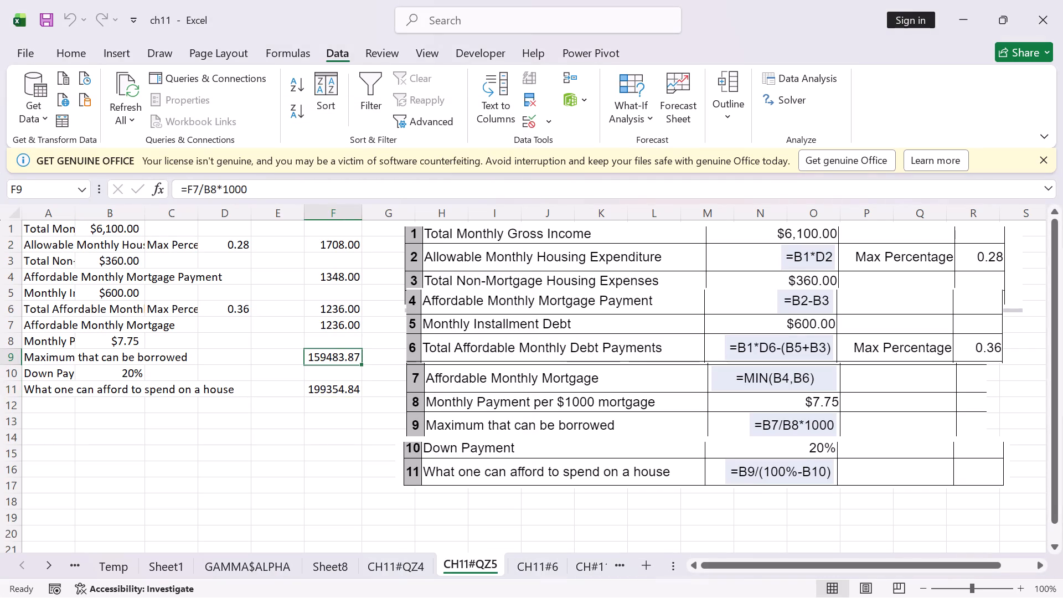
click(339, 397)
double_click(334, 388)
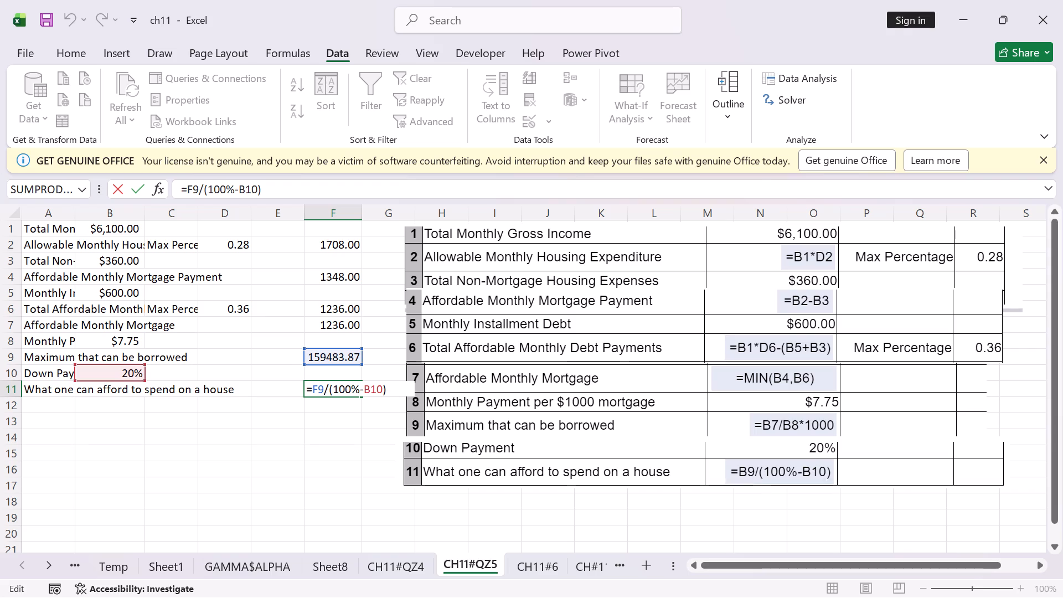
key(Return)
click(344, 357)
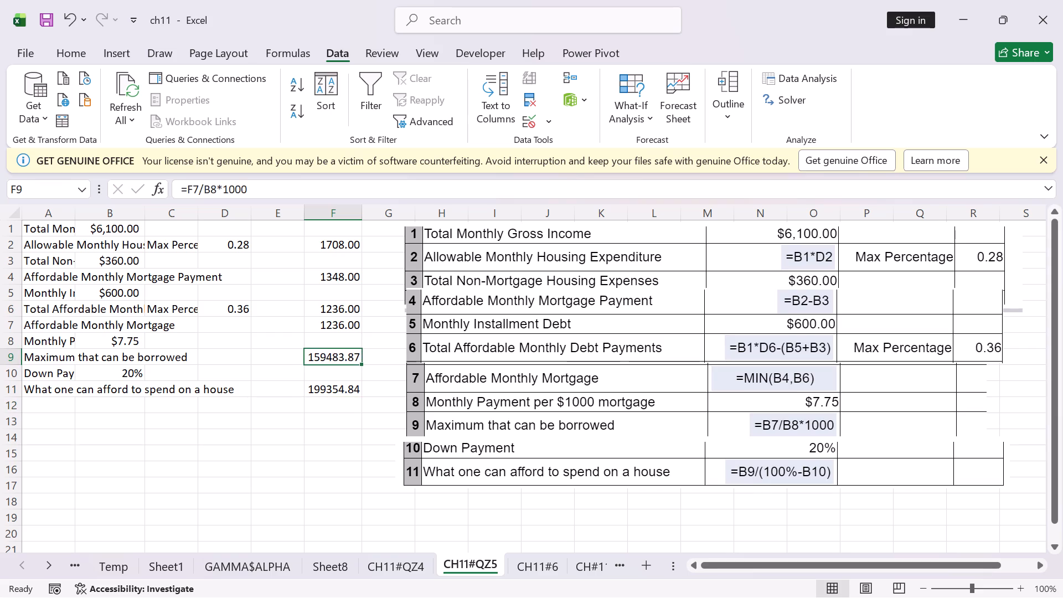
double_click(344, 357)
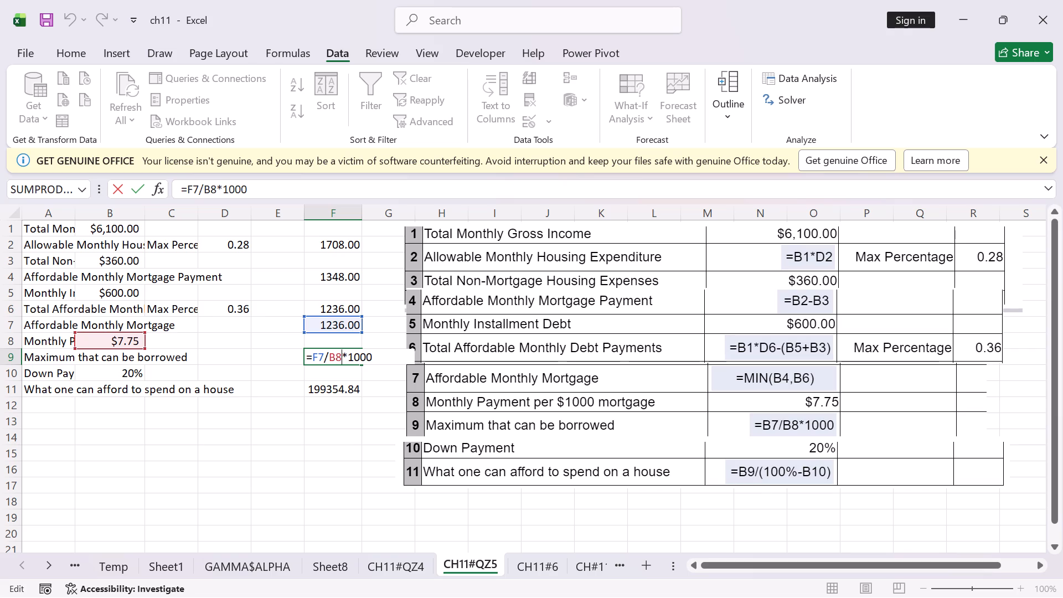
key(Return)
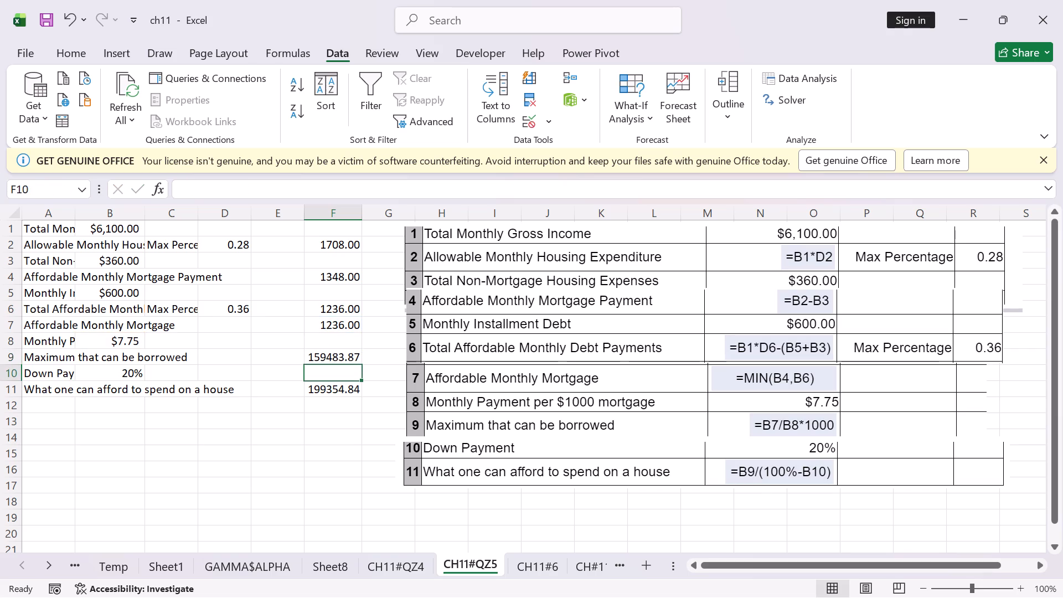
Inspect the cell references in the affordable monthly mortgage formula in F7 and the allowable housing expenditure formula in F2.
click(331, 319)
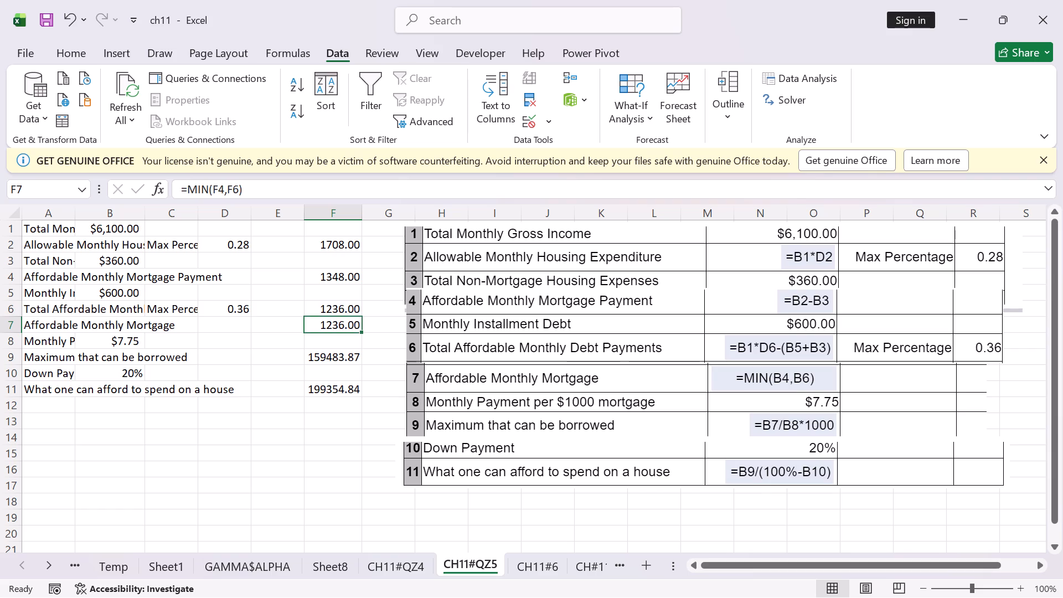
double_click(332, 326)
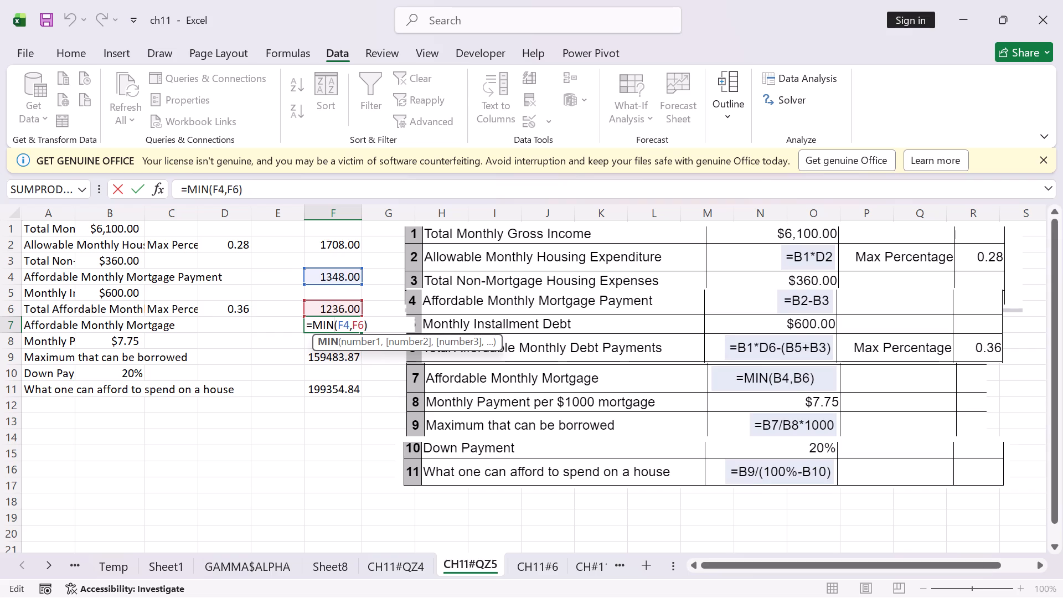
key(Return)
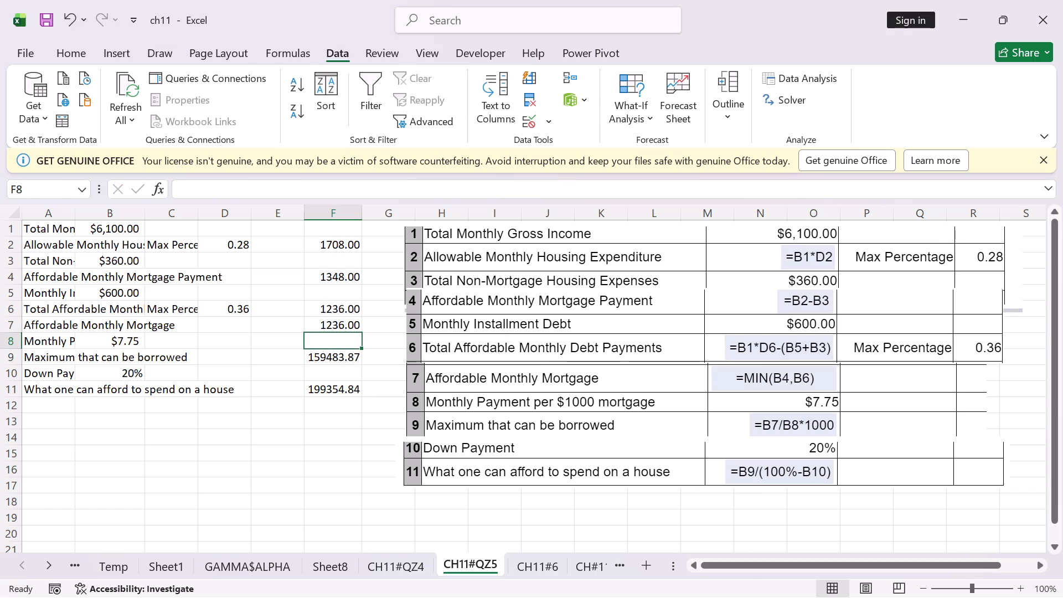
double_click(342, 246)
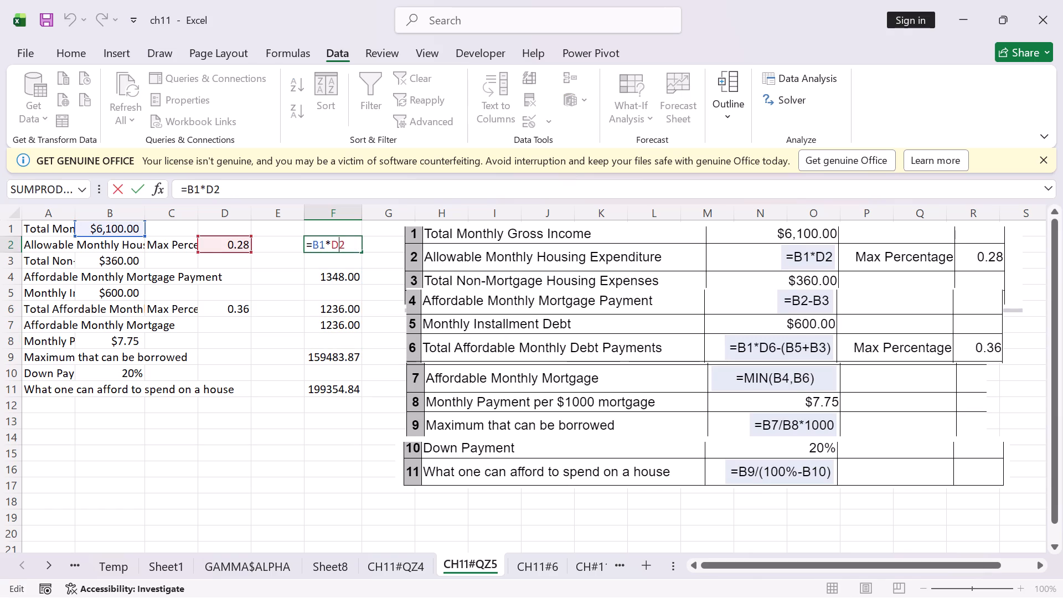
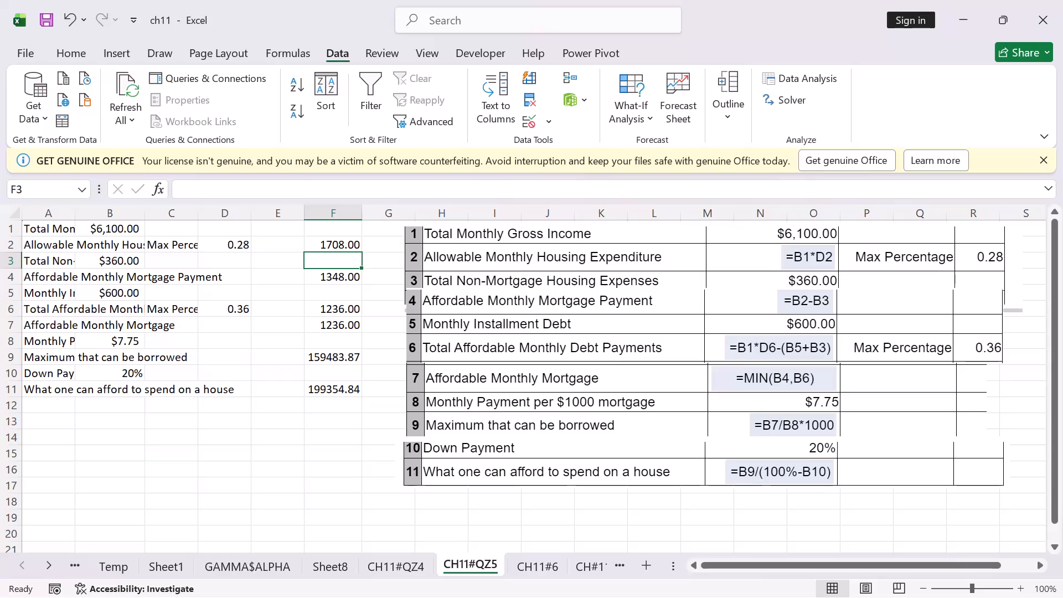
Inspect the cell references in the affordable monthly mortgage payment formula in F4 and the house price formula in F11.
double_click(334, 276)
click(347, 276)
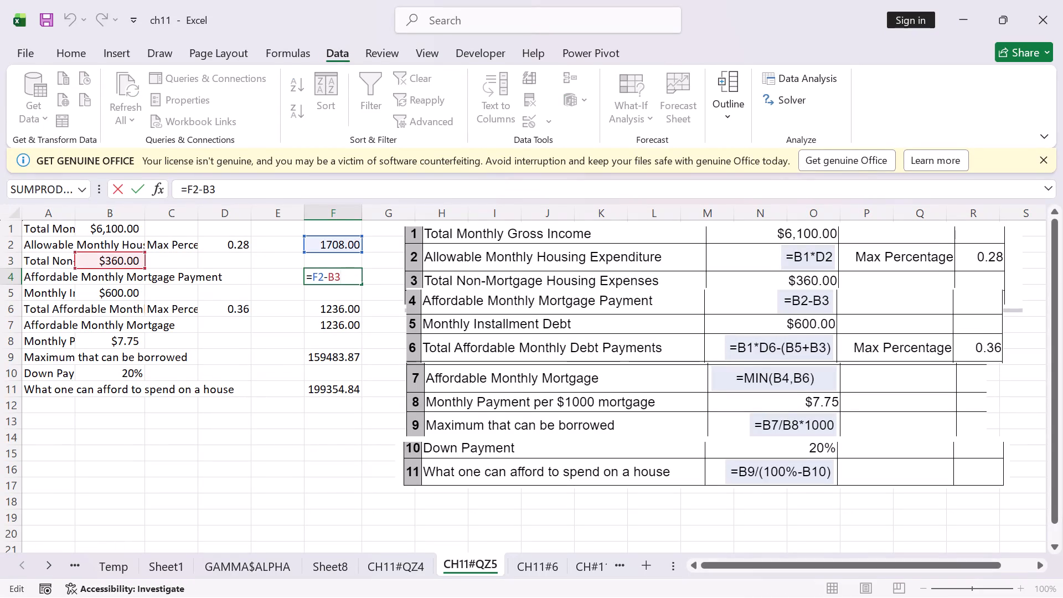
key(Return)
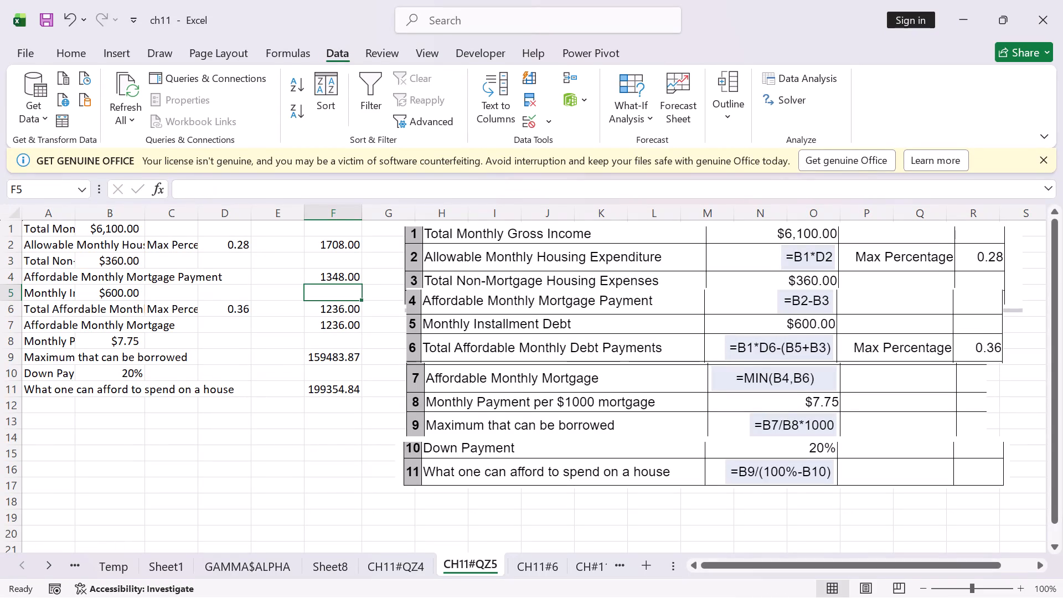
double_click(335, 391)
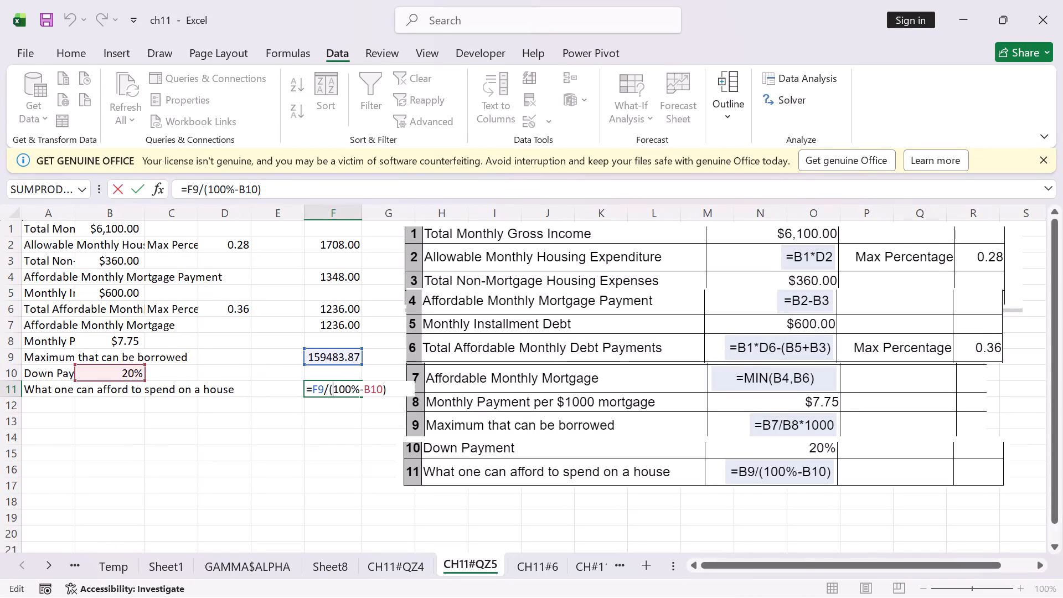
key(Return)
scroll(424, 369, up, 4)
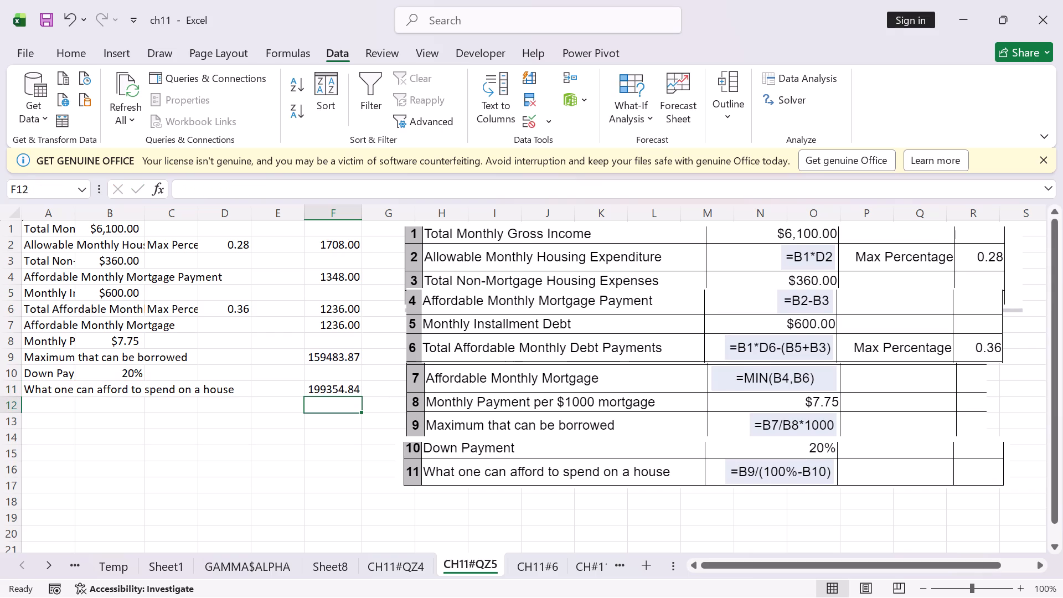
scroll(424, 370, up, 1)
scroll(496, 368, down, 5)
scroll(573, 396, up, 12)
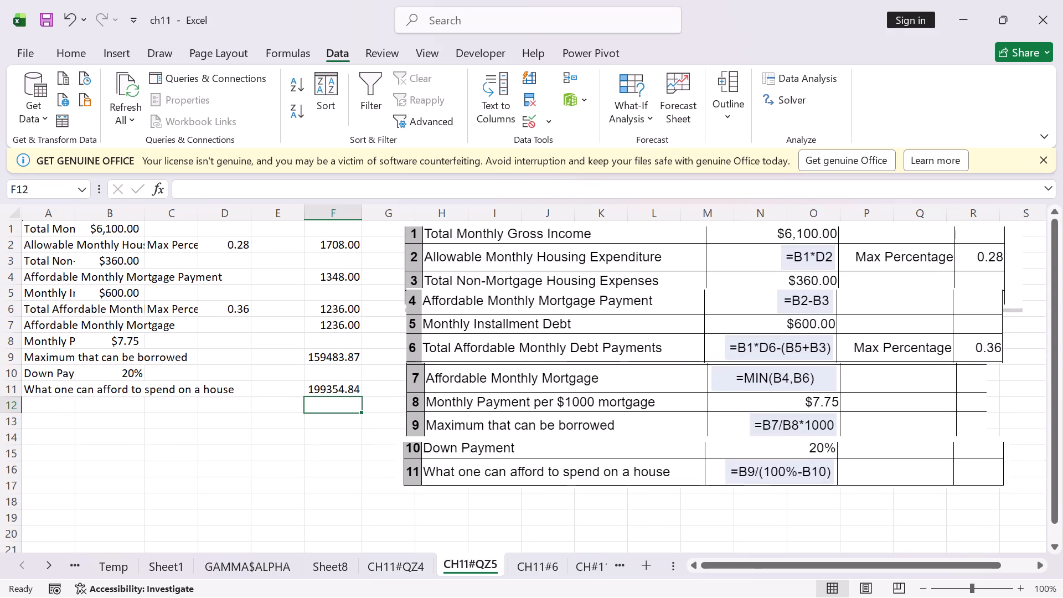
Open the CH11#6 sheet and examine Liberty's distance formula in E2 and the location coordinate in C5.
click(544, 571)
scroll(334, 448, up, 4)
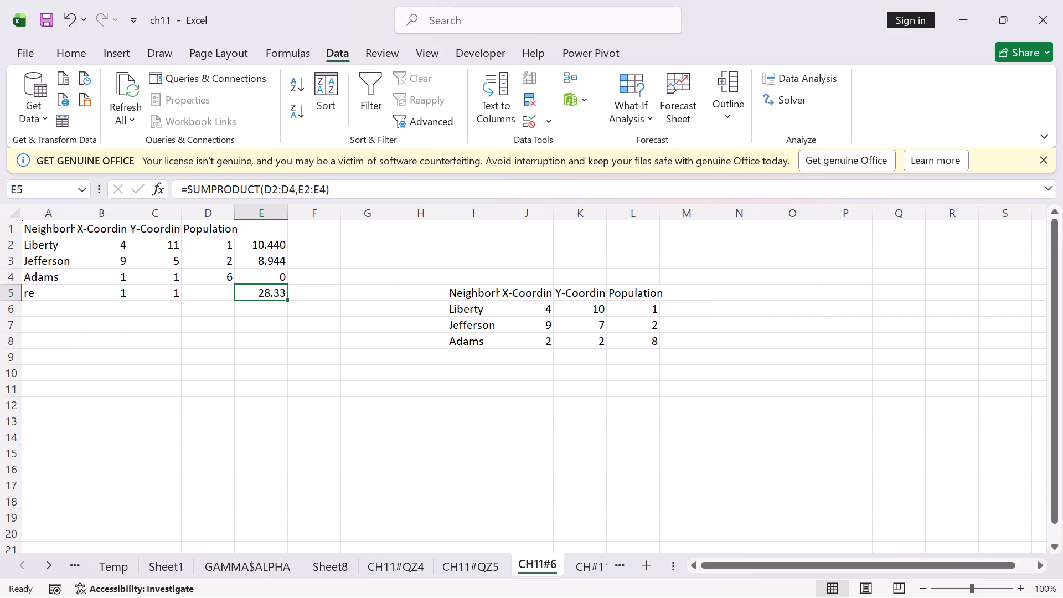
click(261, 244)
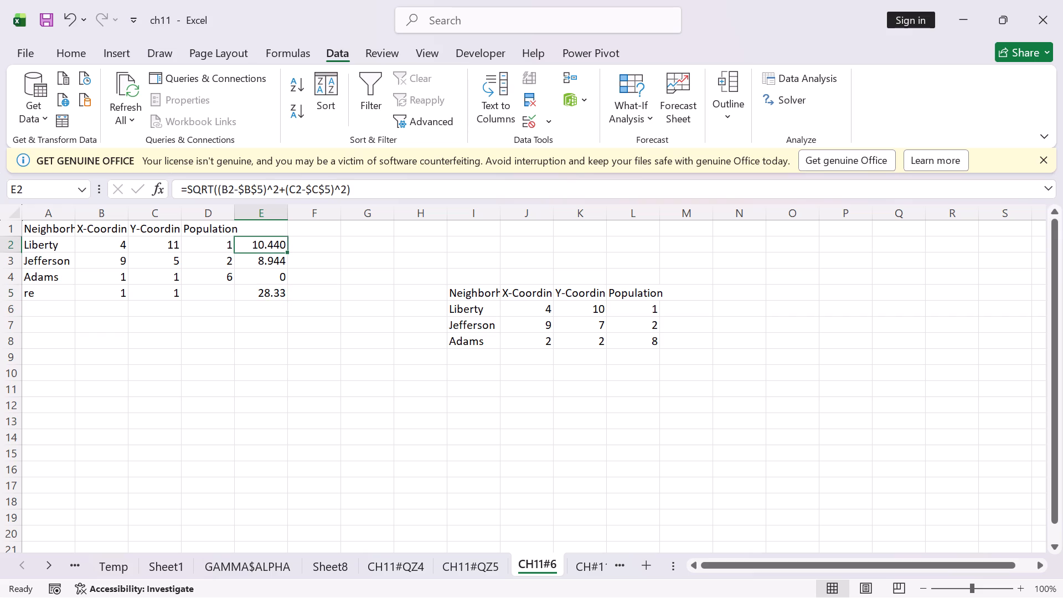
click(175, 290)
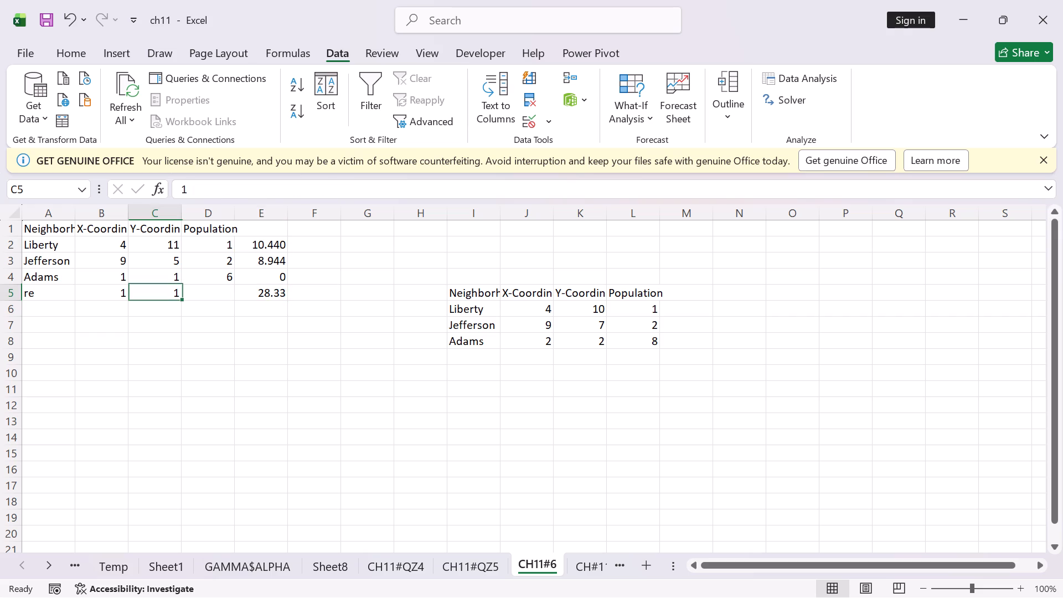
Enter the X-coordinates 4, 9, 2 and 2 in B2:B5 for Liberty, Jefferson, Adams and the location row.
click(115, 242)
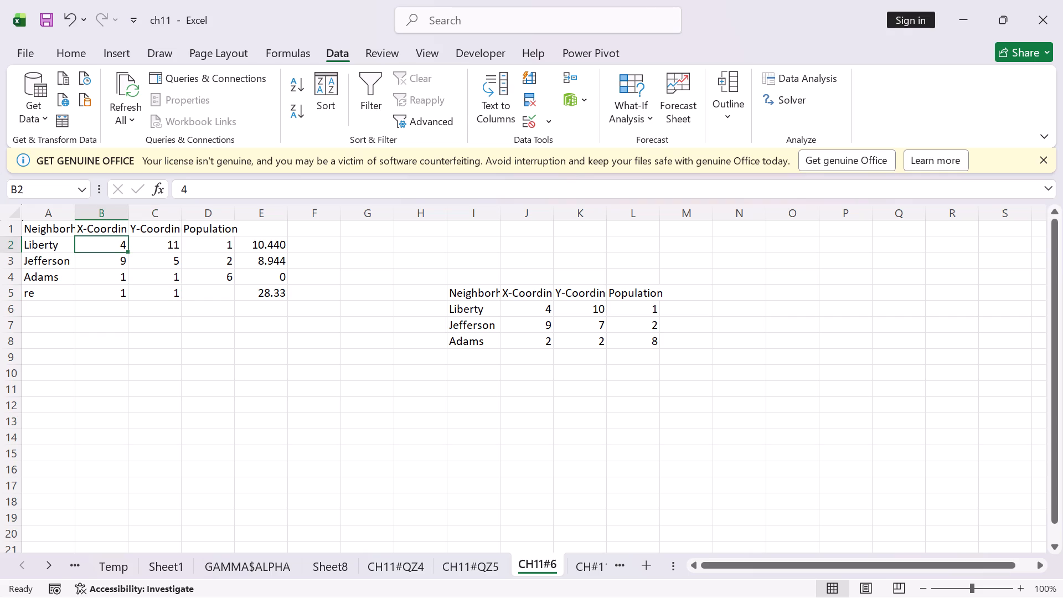
key(4)
key(Return)
key(9)
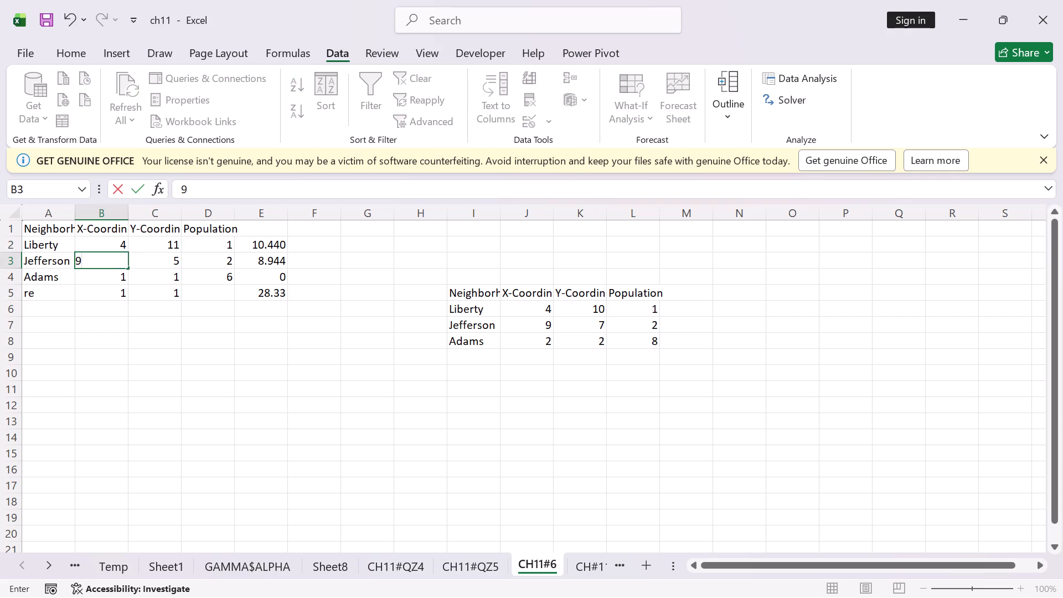
key(Return)
key(2)
key(Return)
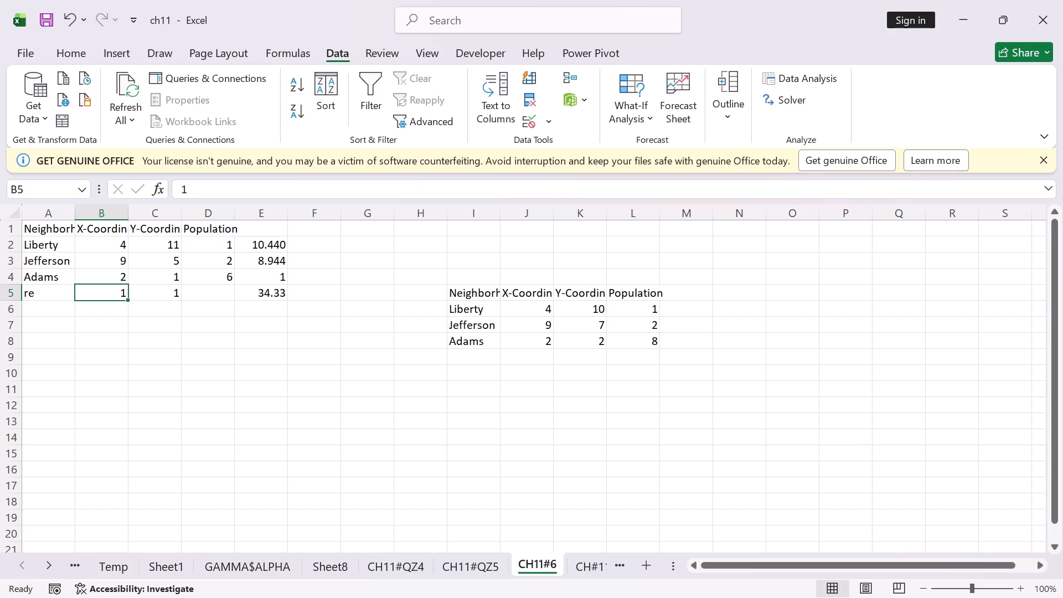
key(2)
key(Return)
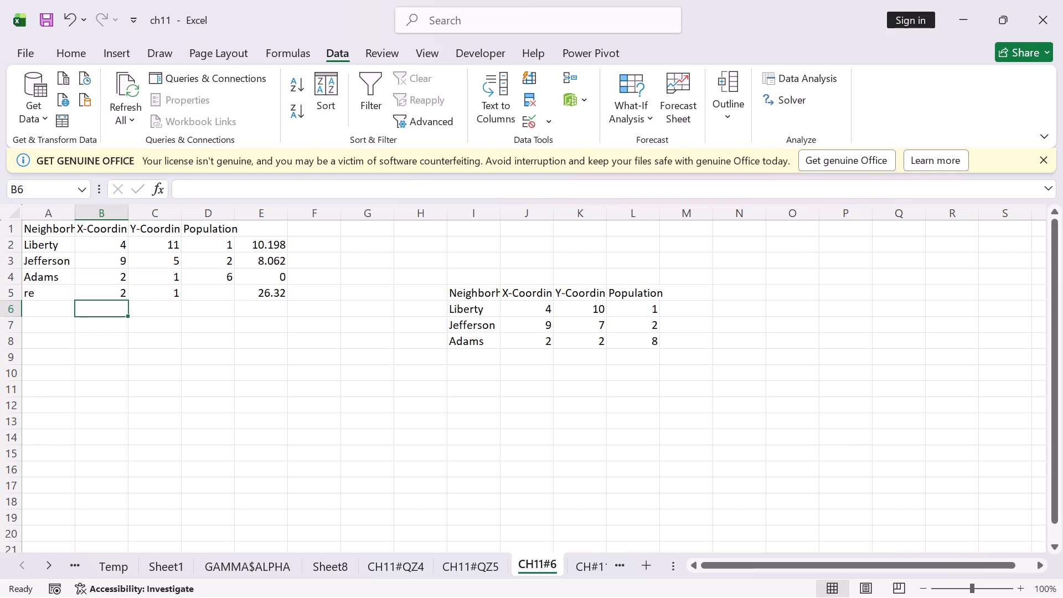
Enter the Y-coordinates 10, 7, 2 and 2 in C2:C5 for Liberty, Jefferson, Adams and the location row.
click(178, 244)
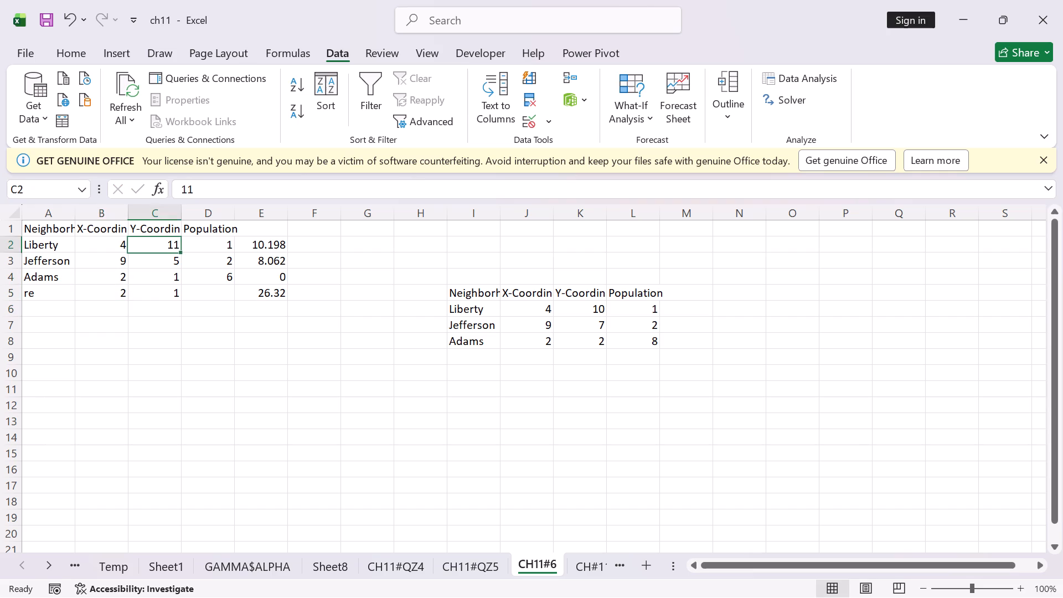
text(10)
key(Return)
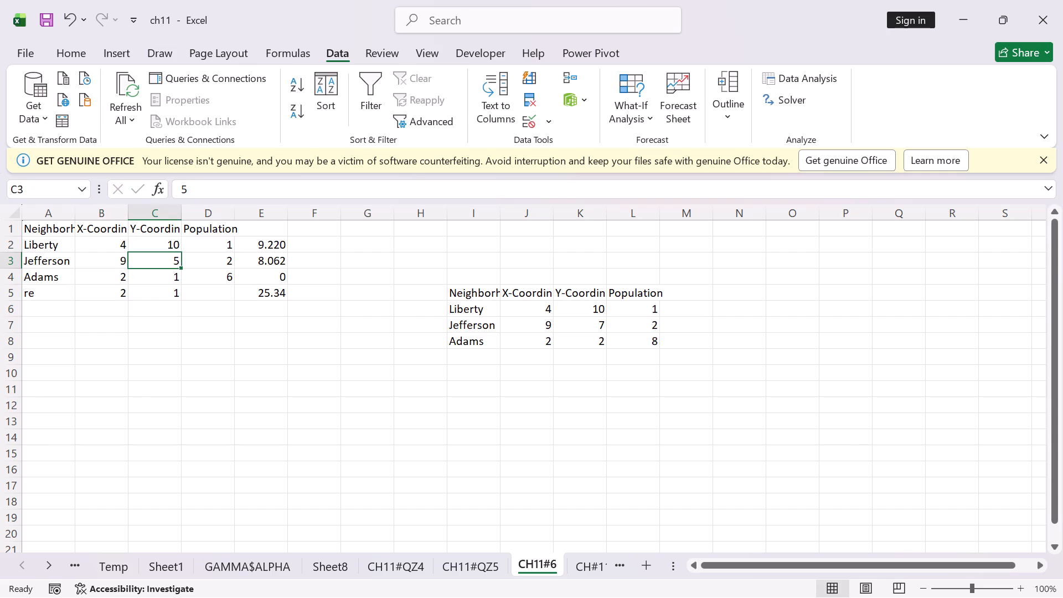
key(7)
key(Return)
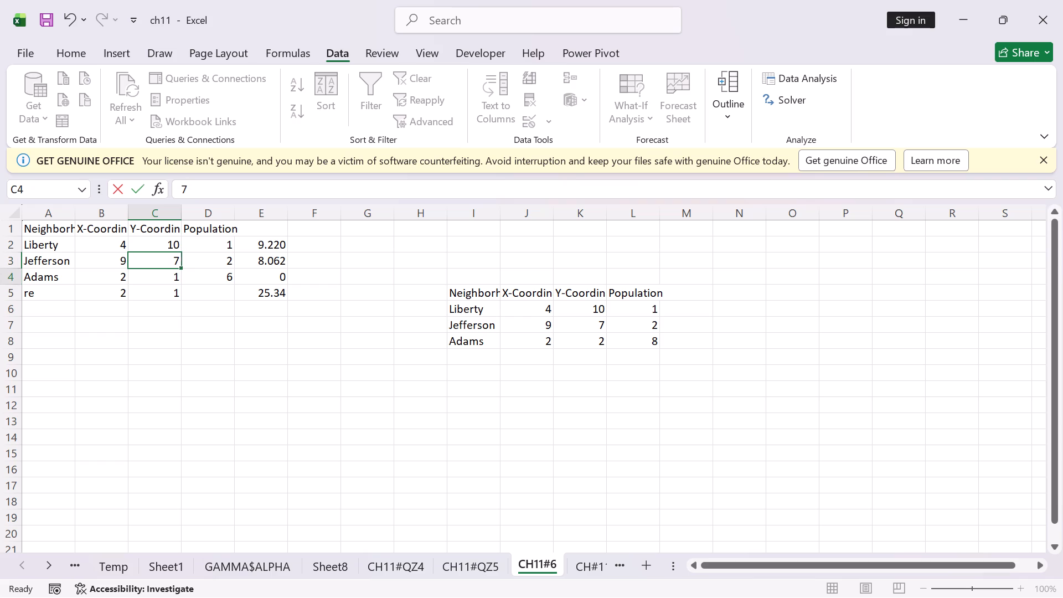
key(2)
key(Return)
key(2)
key(Return)
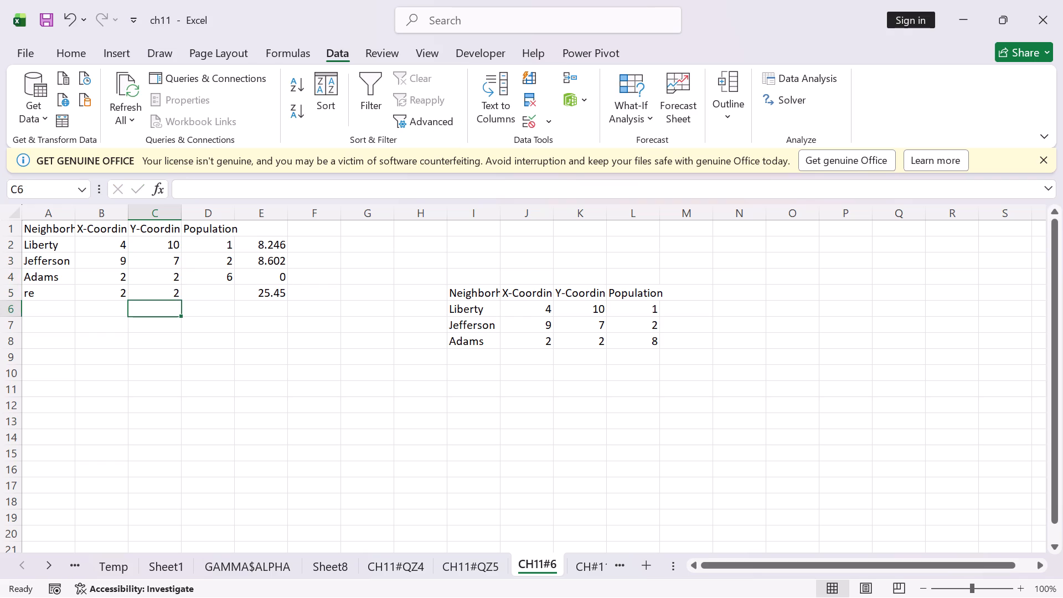
Enter the populations 1, 2 and 8 in D2:D4 for Liberty, Jefferson and Adams.
click(231, 247)
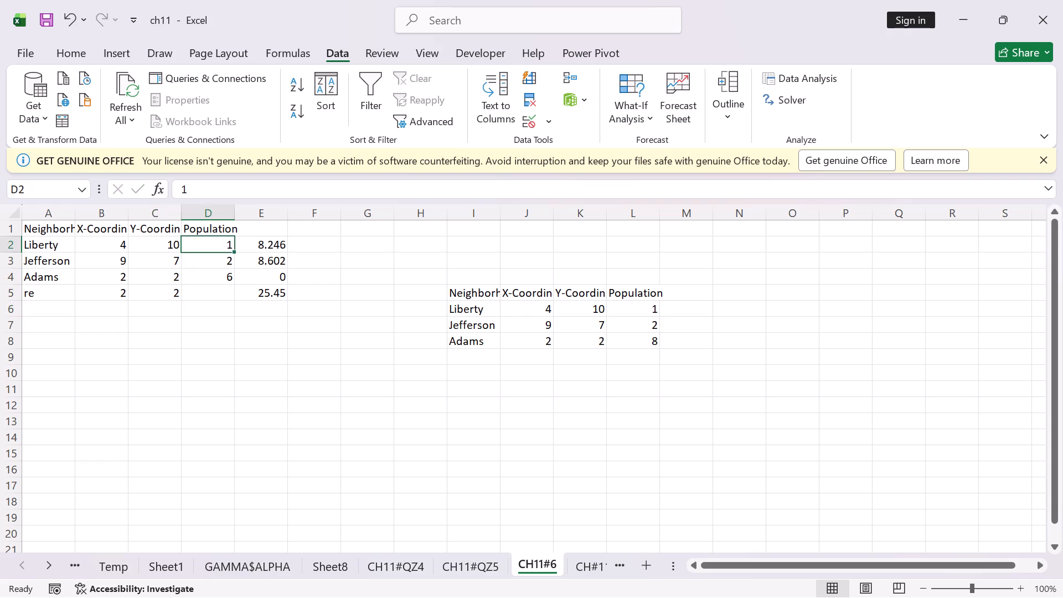
key(1)
key(Return)
key(2)
key(Return)
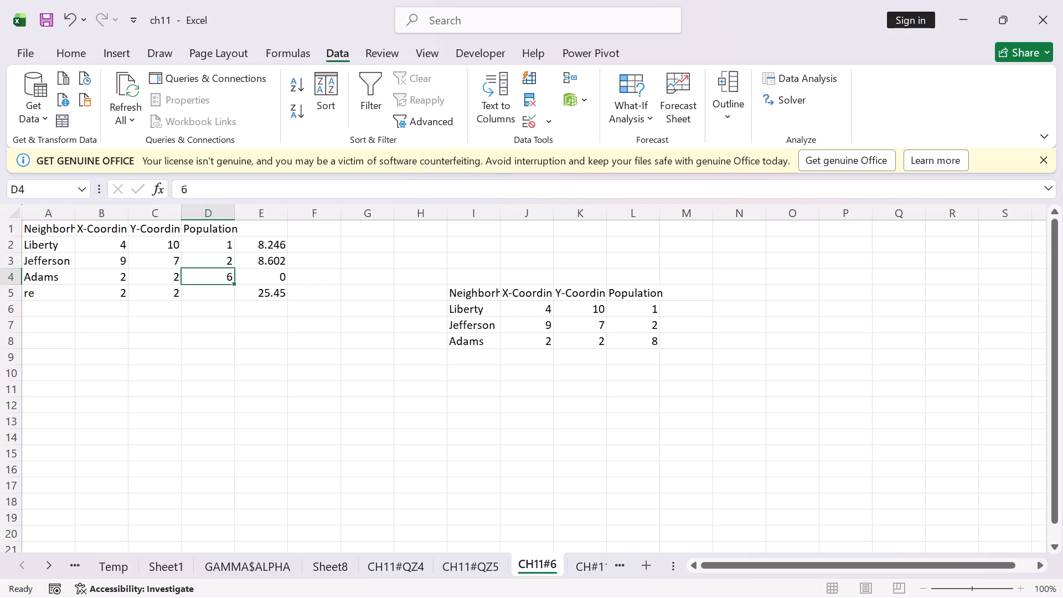
key(8)
key(Return)
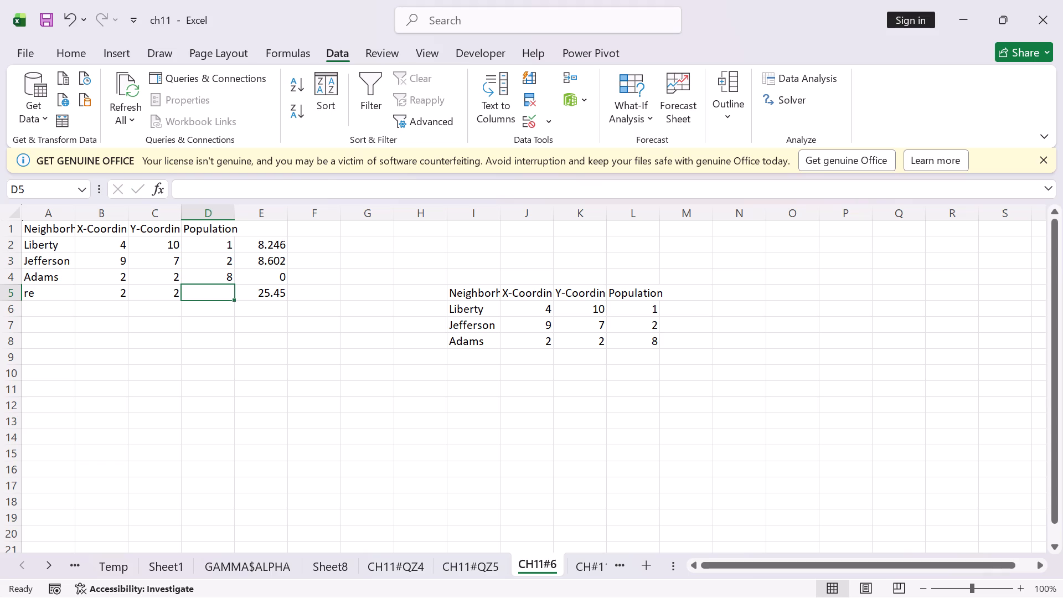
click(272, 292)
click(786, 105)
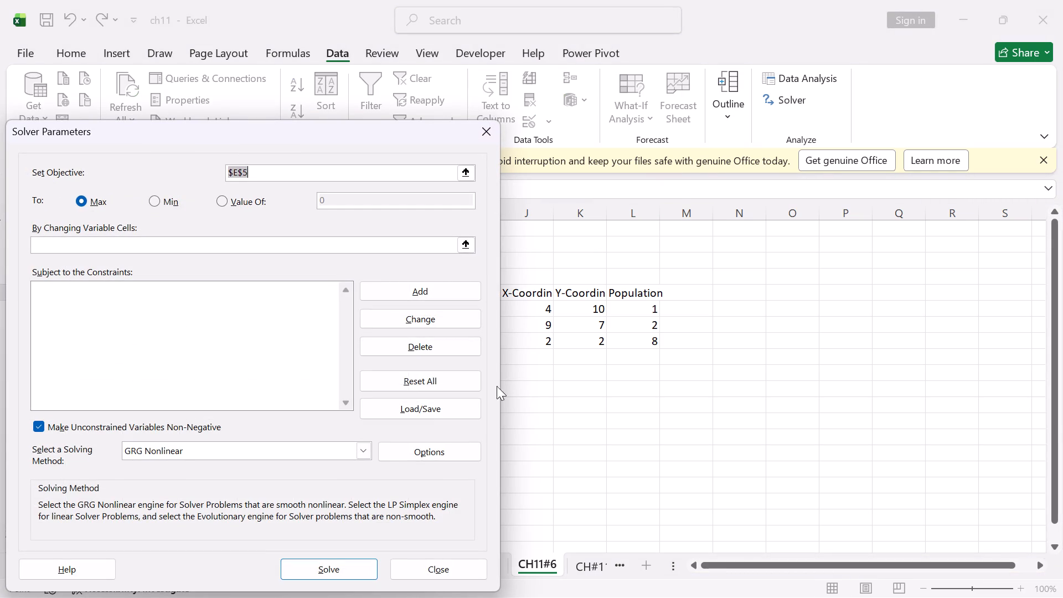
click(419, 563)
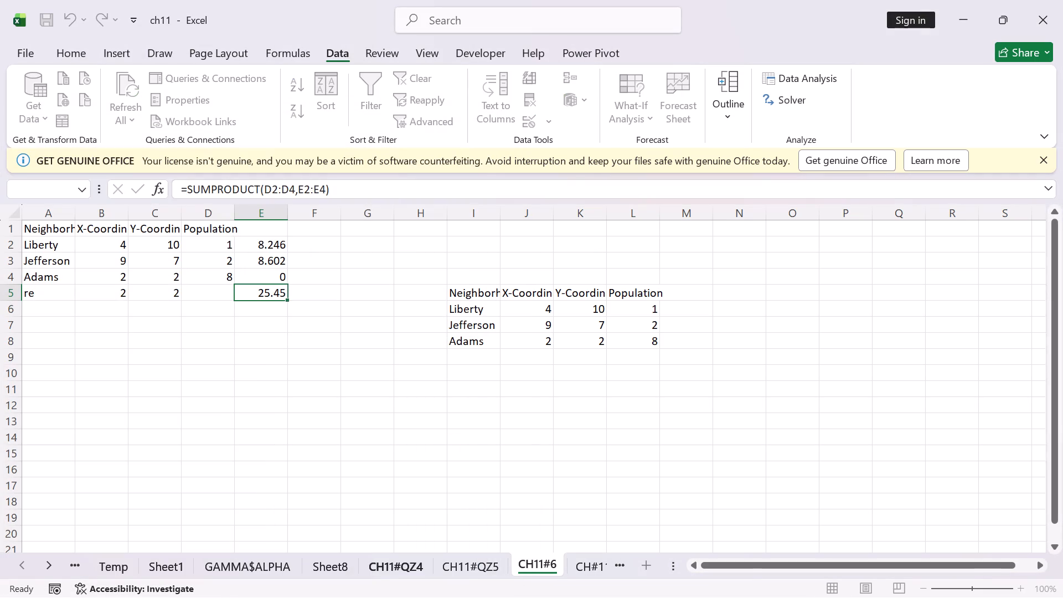
Inspect the ranges referenced by the SUMPRODUCT formula in E5.
click(275, 297)
double_click(271, 291)
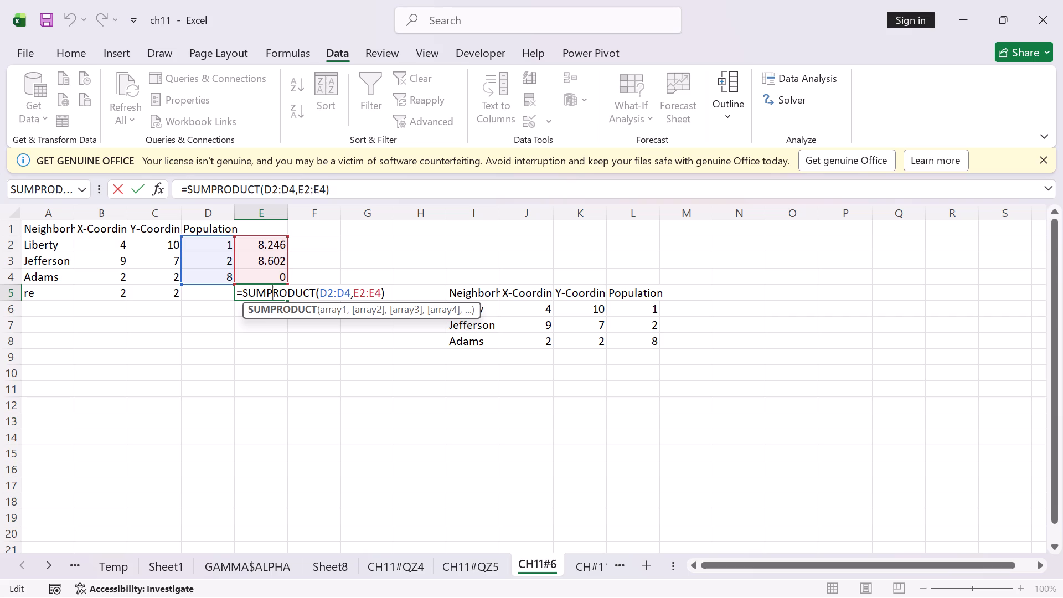
key(Return)
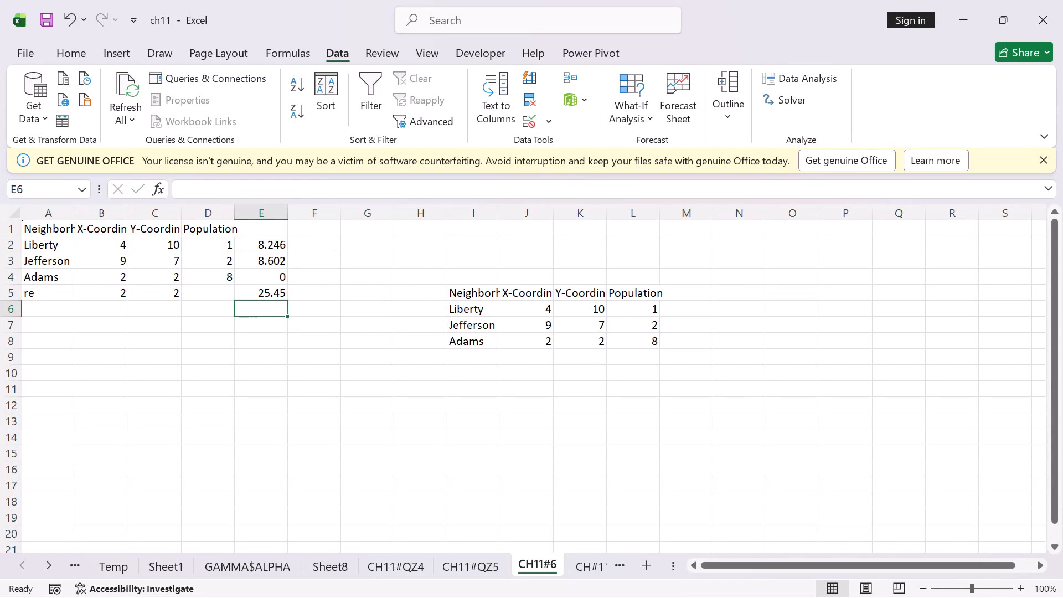
Open the CH#11 Q#7 sheet and inspect the cell references in the Broker's Commission formula in B13.
click(582, 571)
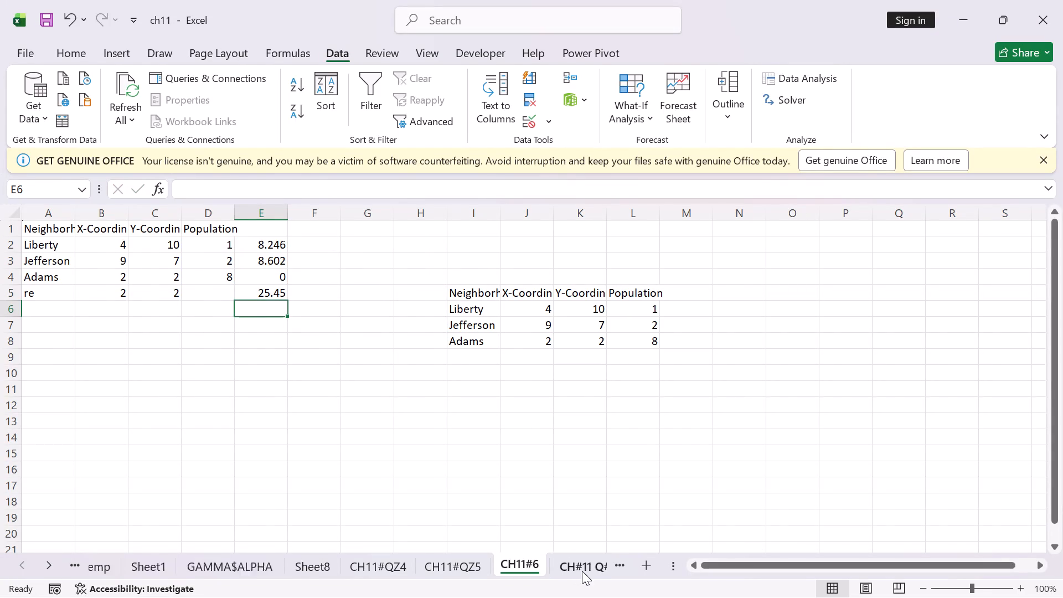
double_click(193, 423)
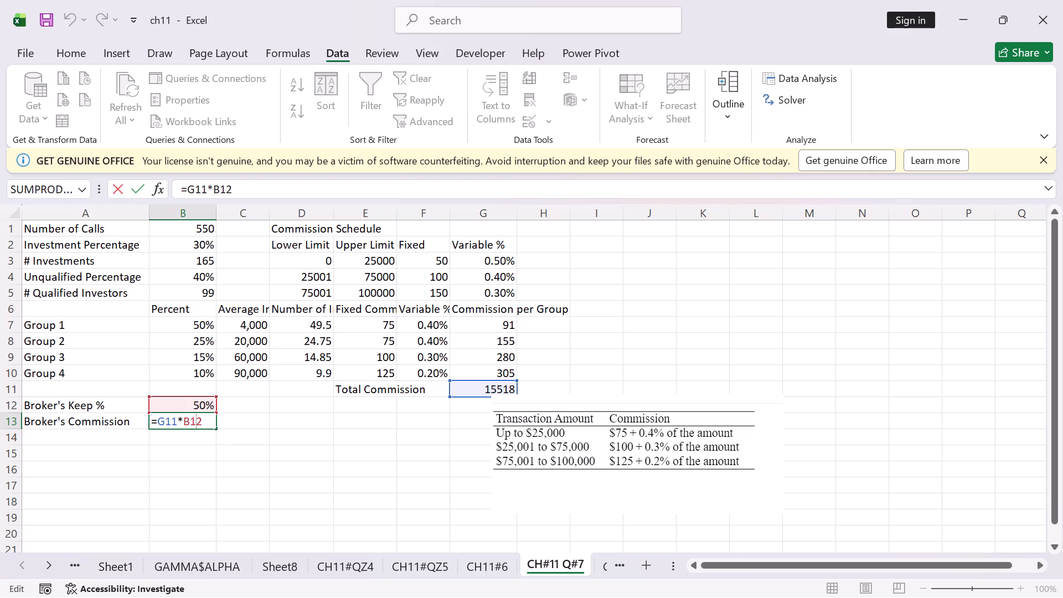
key(Return)
Review the call count and investment percentage inputs, and inspect the cell references in the # Investments formula in B3.
click(201, 243)
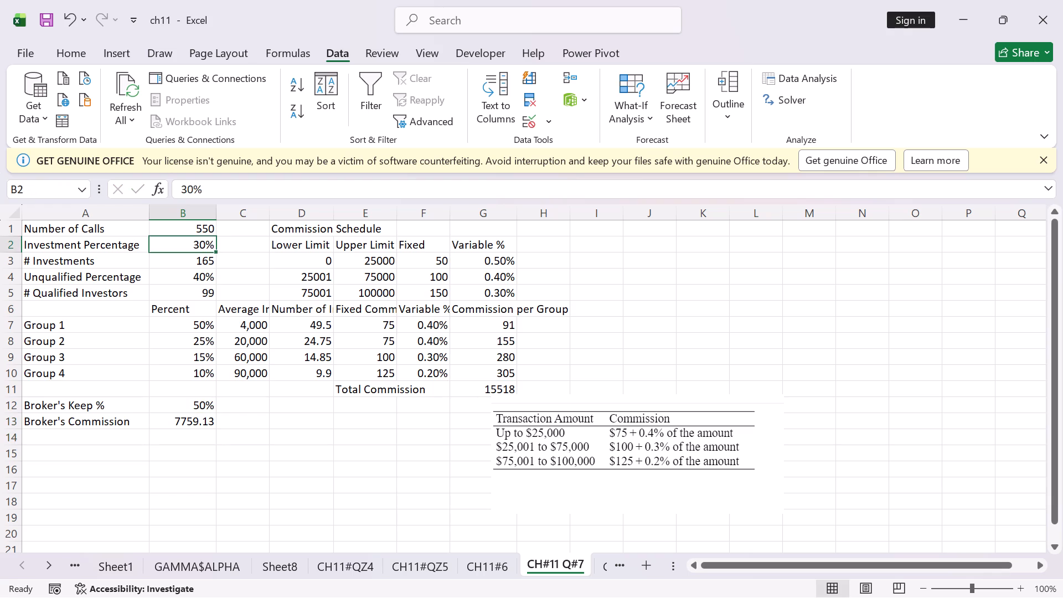
click(199, 229)
click(202, 262)
click(202, 274)
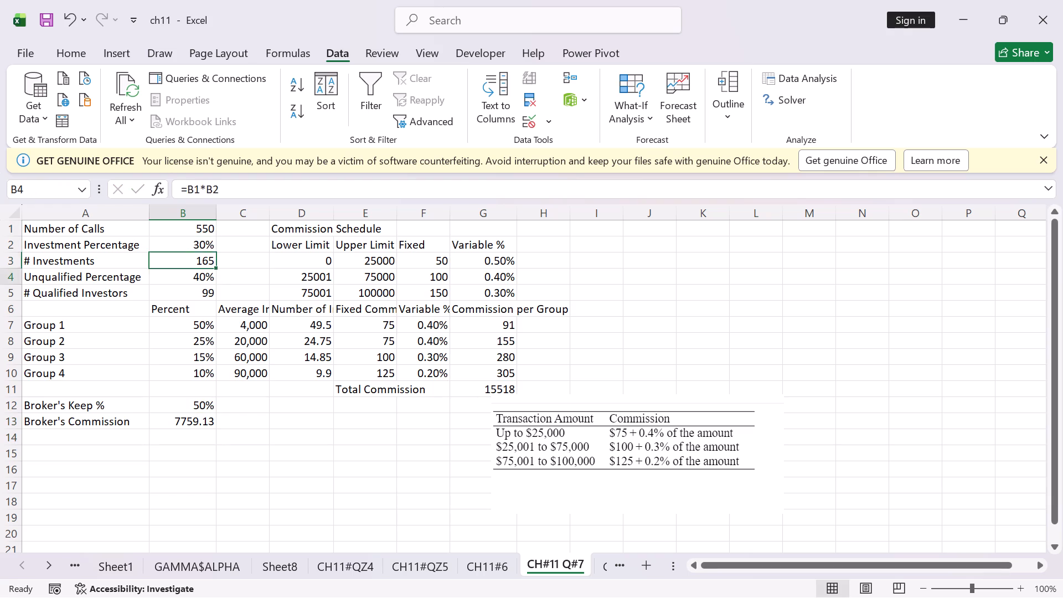
double_click(202, 255)
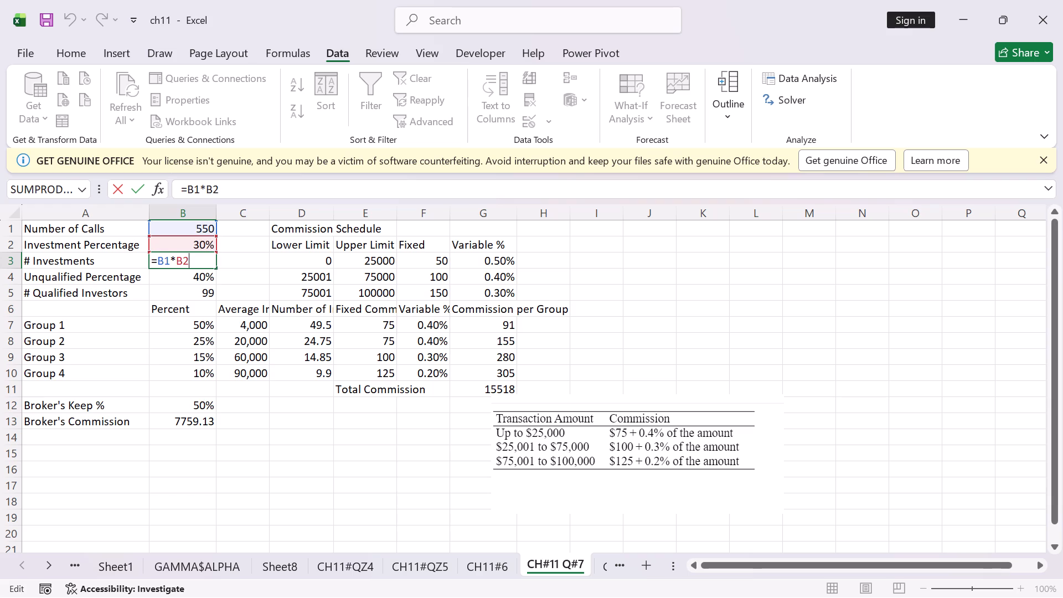
click(192, 262)
key(Return)
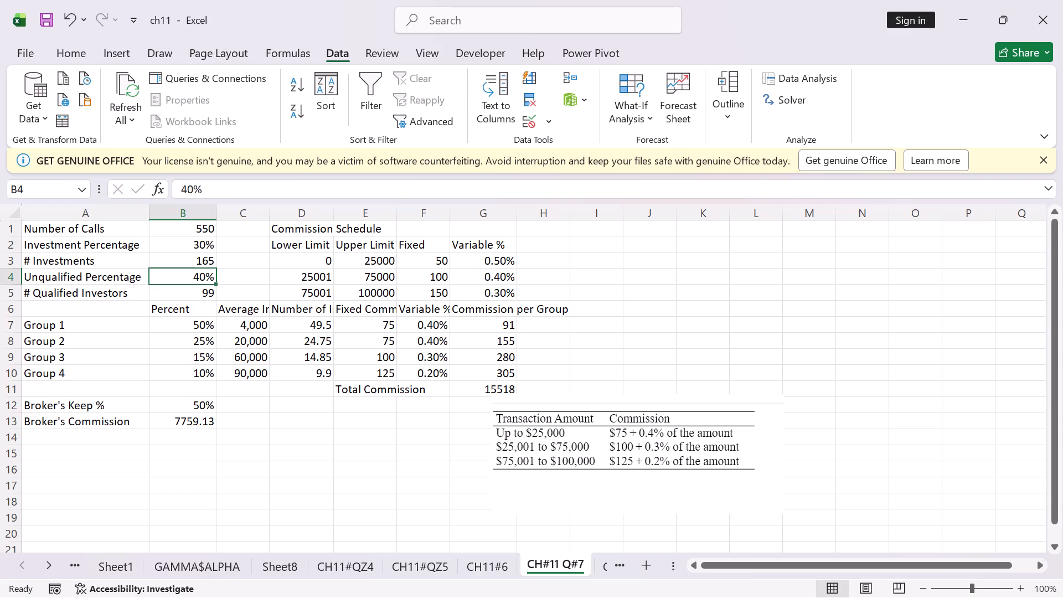
Review the unqualified percentage in B4 and inspect the cell references in the # Qualified Investors formula in B5.
click(203, 291)
click(203, 280)
double_click(206, 297)
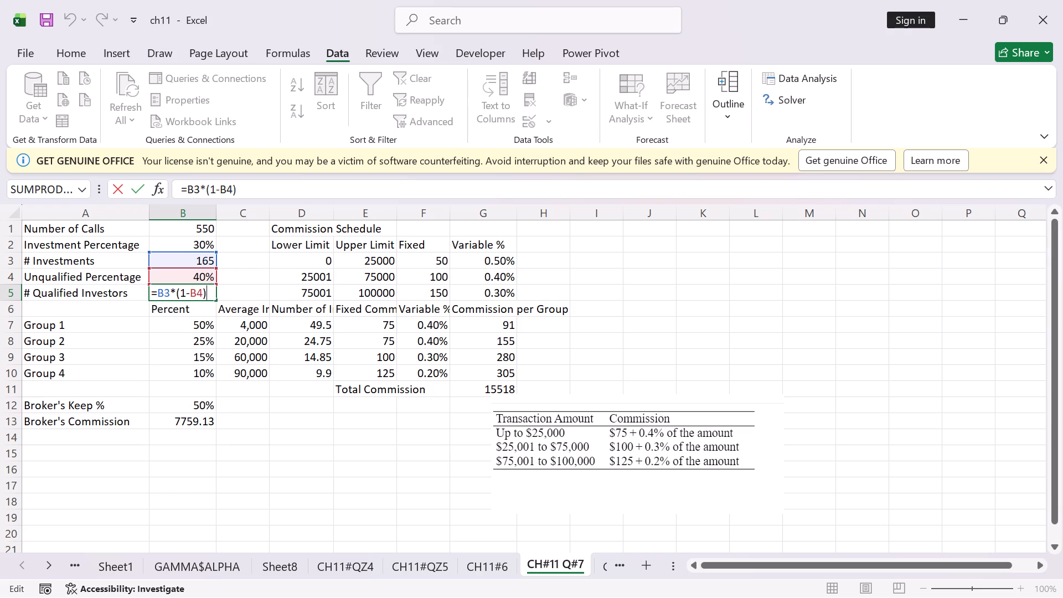
key(Return)
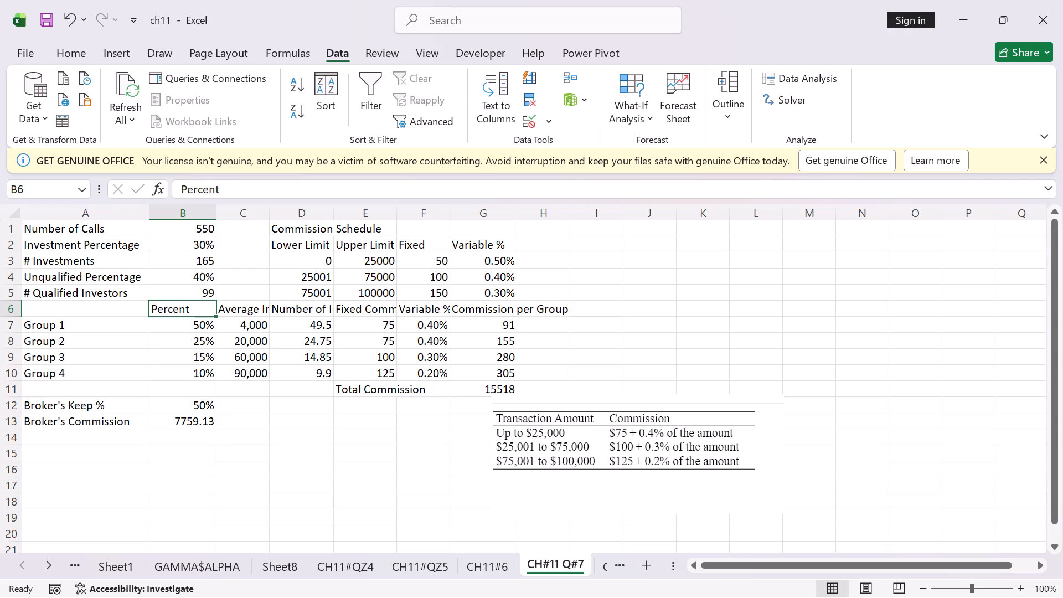
Inspect the ranges referenced by the SUMPRODUCT formula for Total Commission in G11.
click(441, 374)
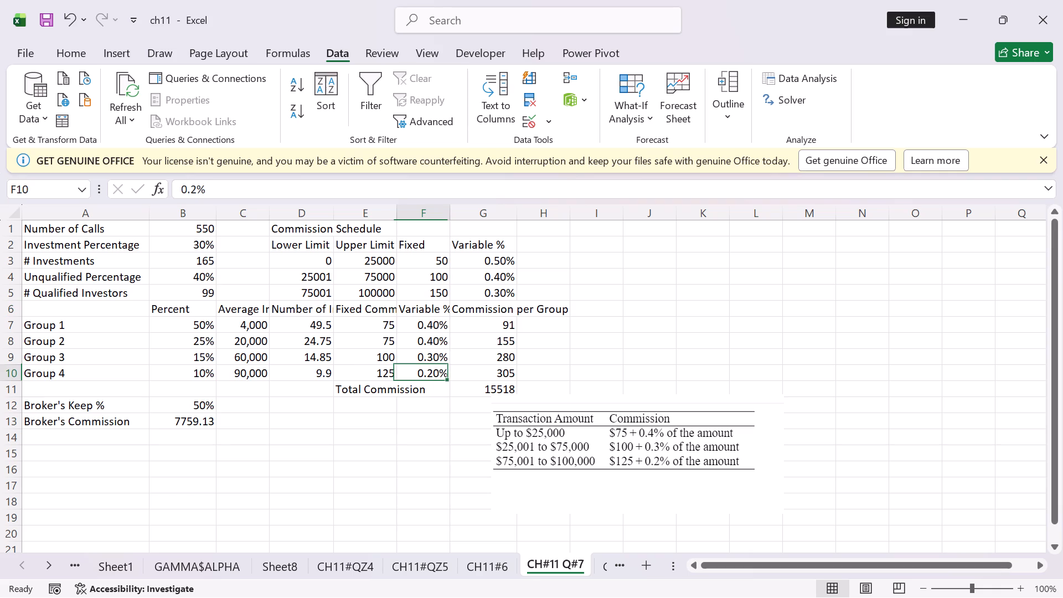
click(466, 385)
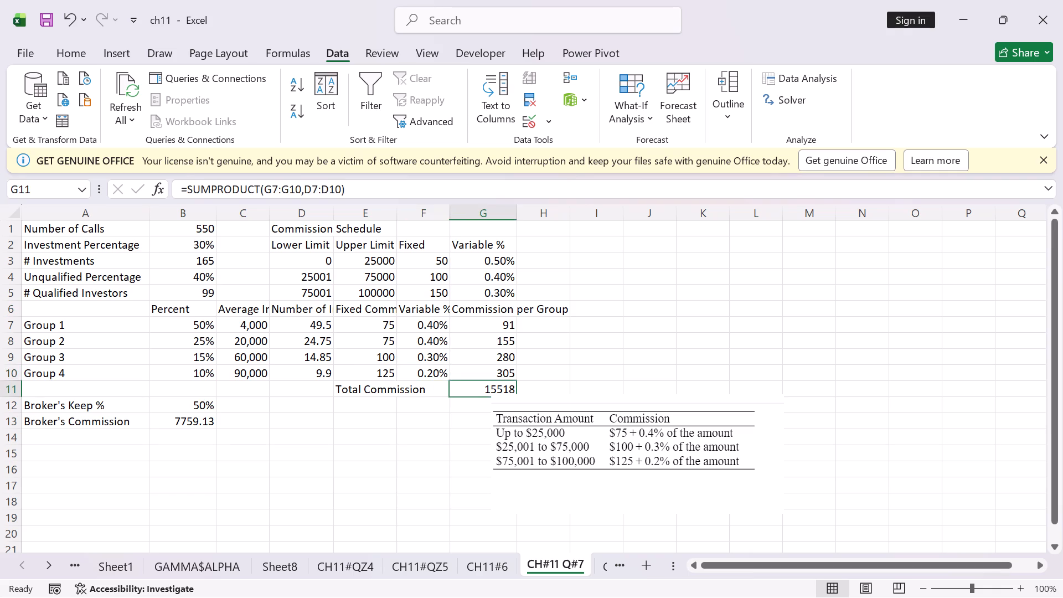
double_click(481, 390)
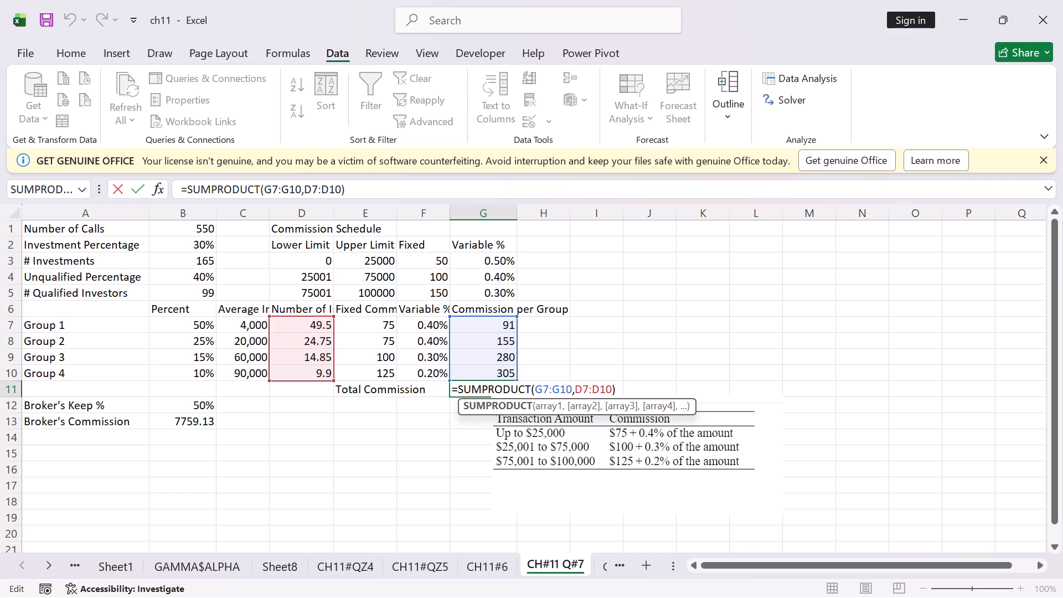
key(Return)
Inspect the cell references in the Broker's Commission formula in B13.
click(366, 287)
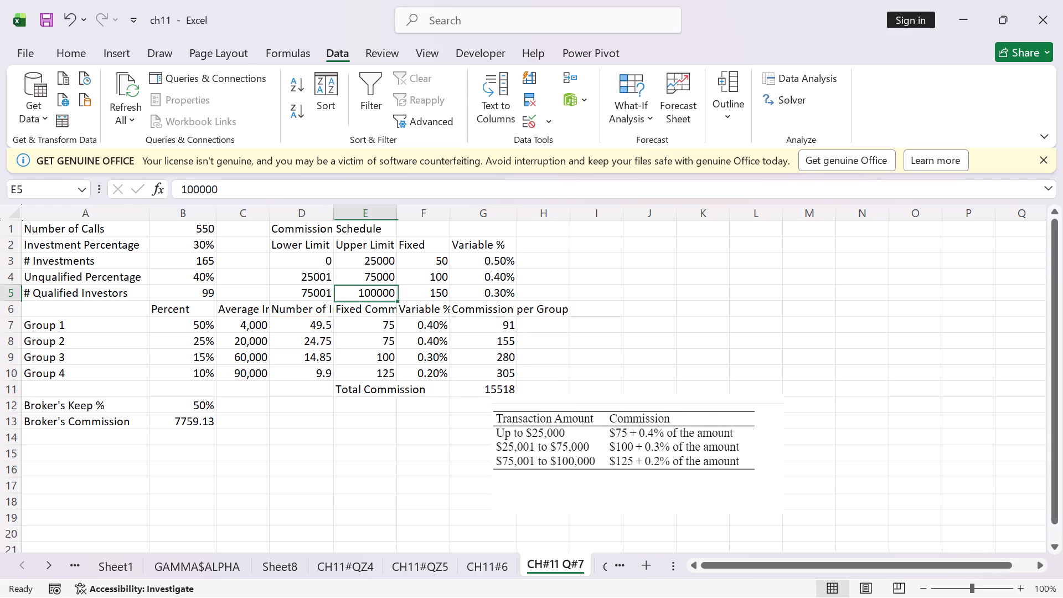
click(432, 378)
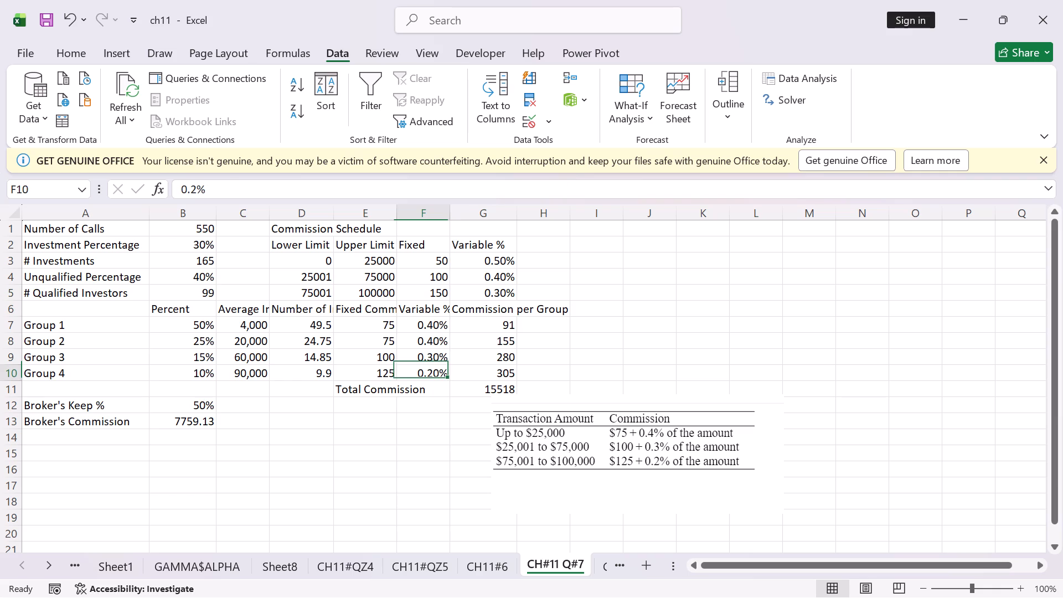
double_click(205, 425)
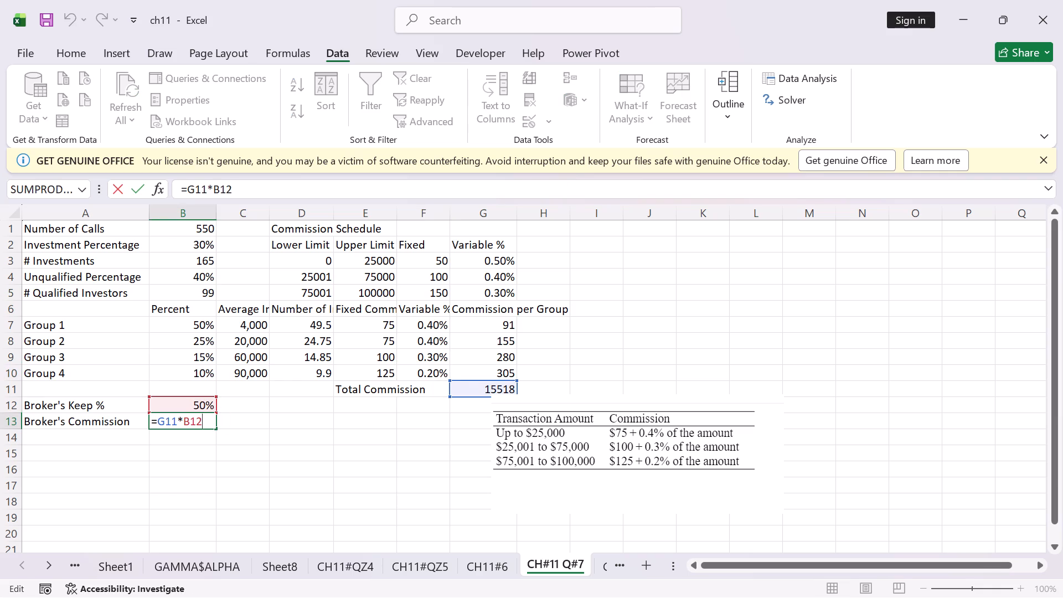
key(Return)
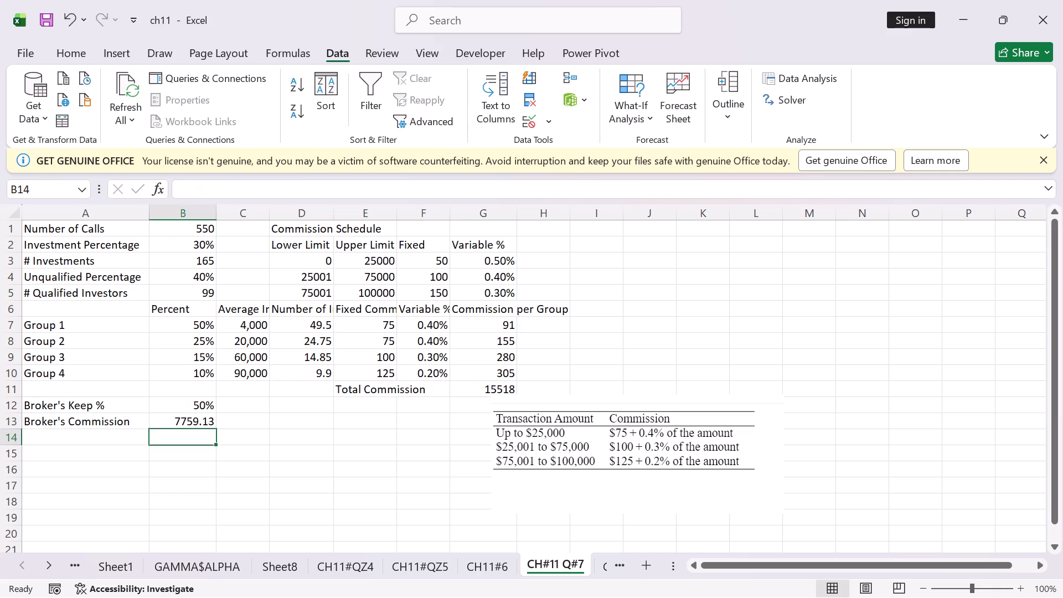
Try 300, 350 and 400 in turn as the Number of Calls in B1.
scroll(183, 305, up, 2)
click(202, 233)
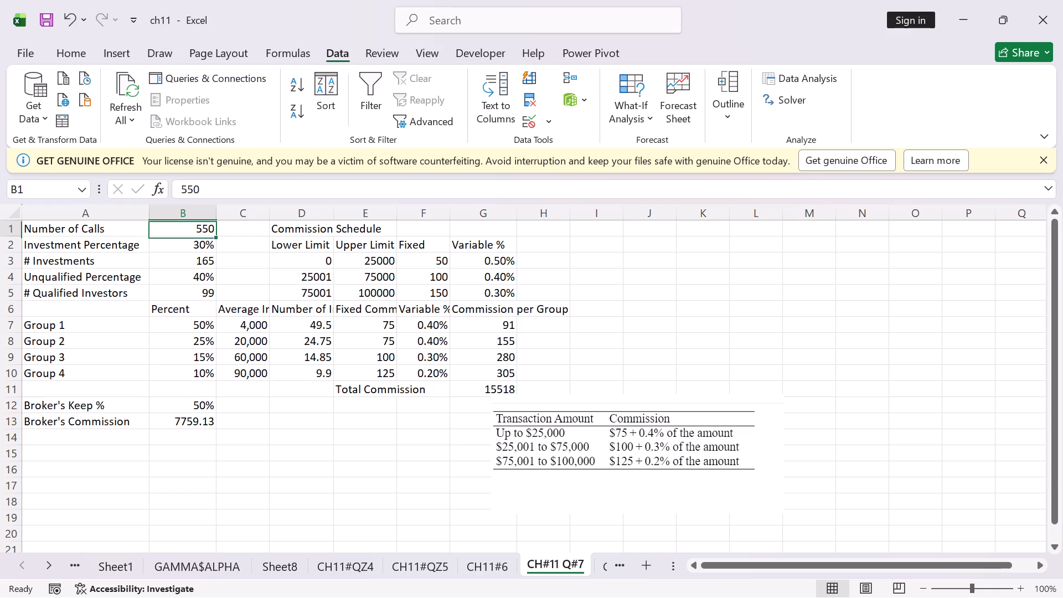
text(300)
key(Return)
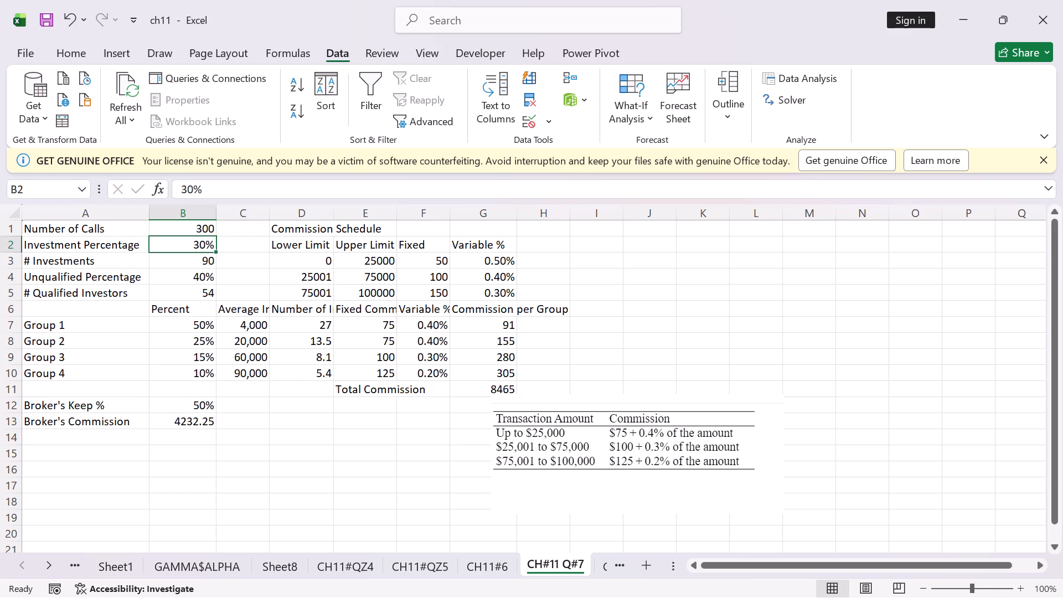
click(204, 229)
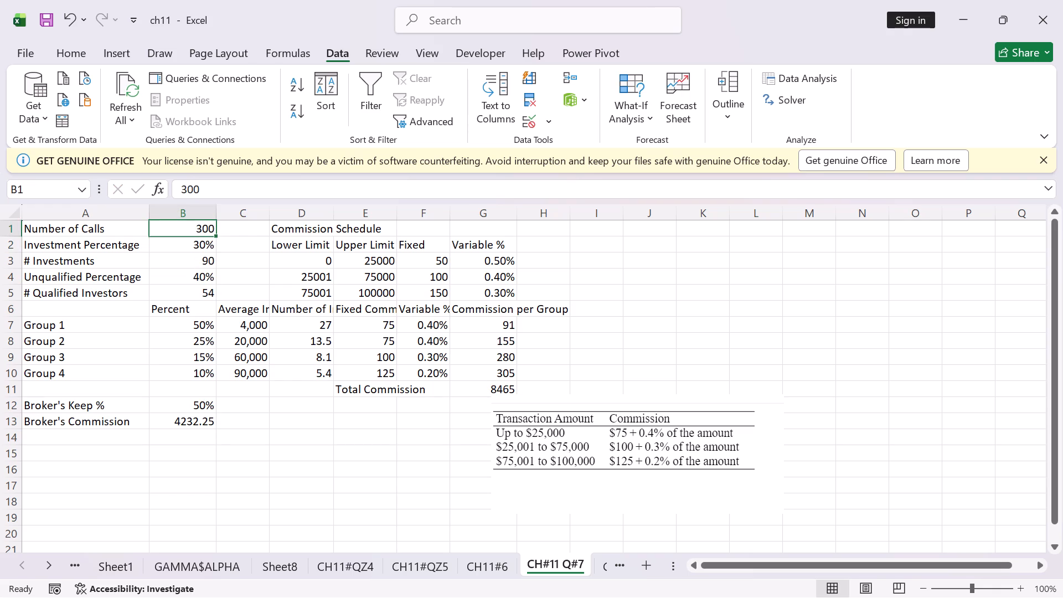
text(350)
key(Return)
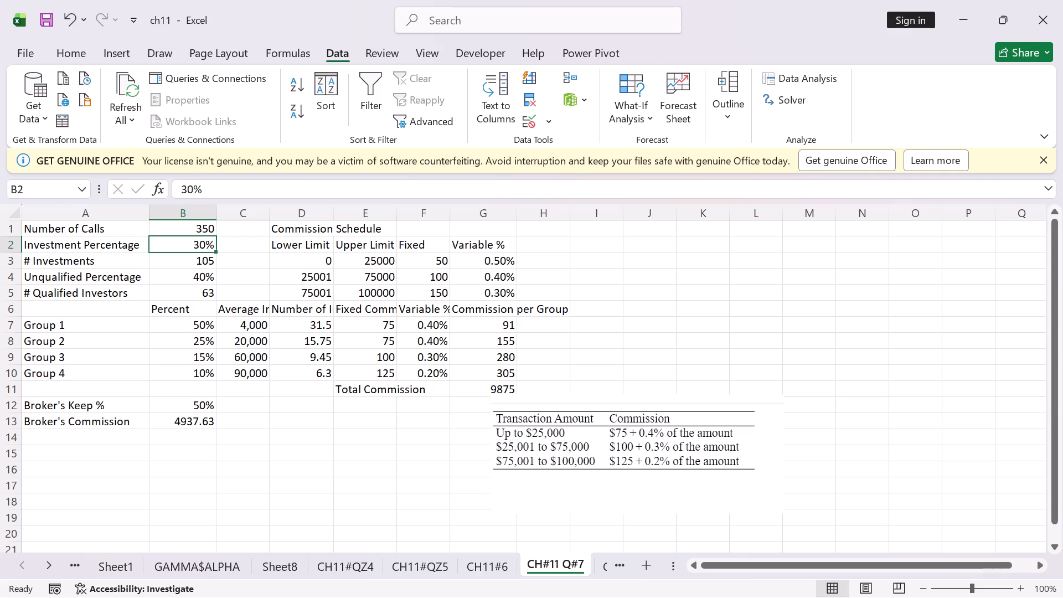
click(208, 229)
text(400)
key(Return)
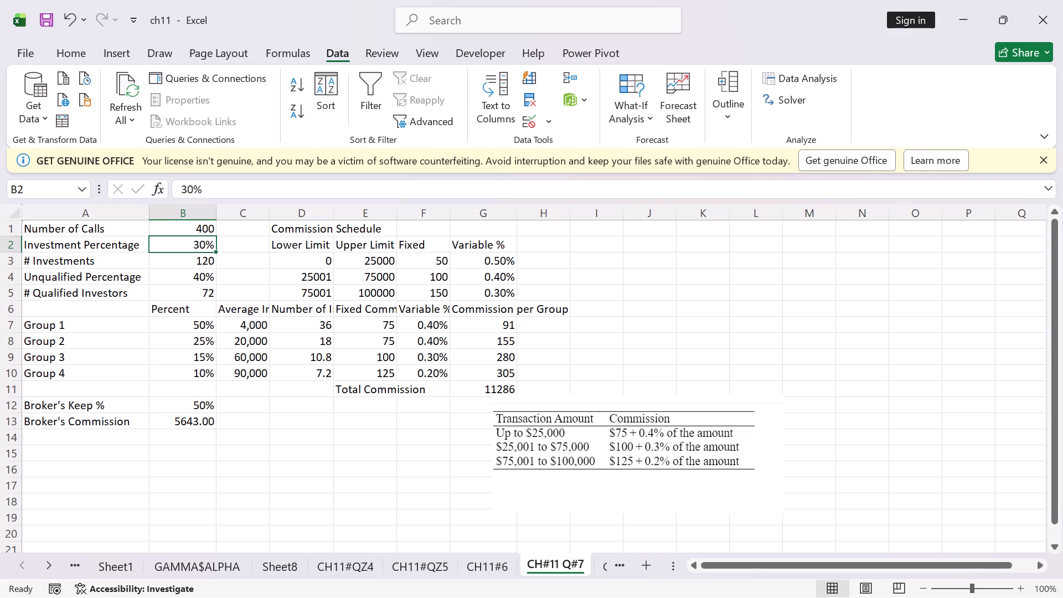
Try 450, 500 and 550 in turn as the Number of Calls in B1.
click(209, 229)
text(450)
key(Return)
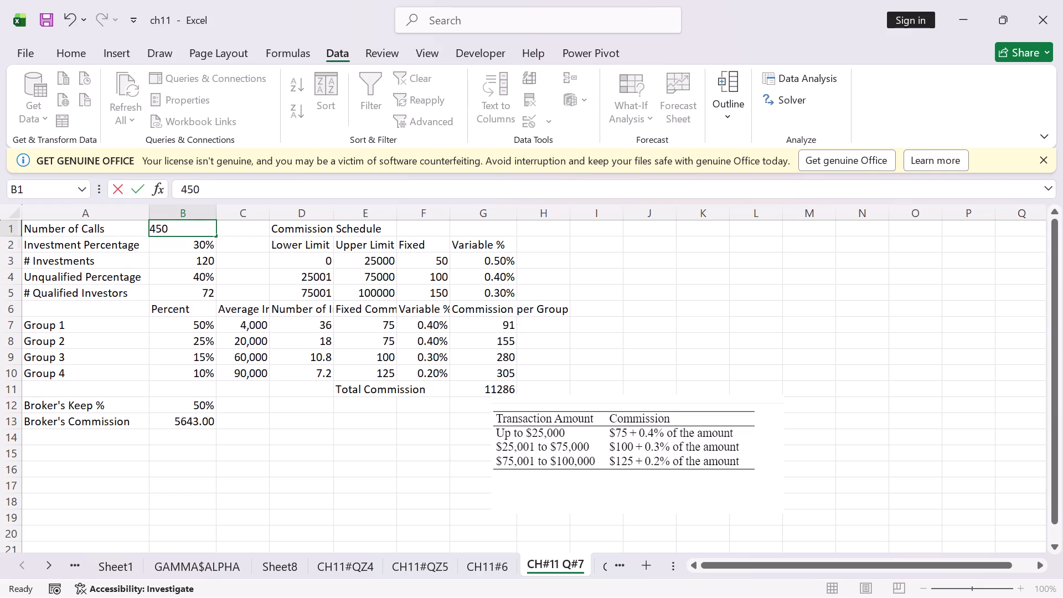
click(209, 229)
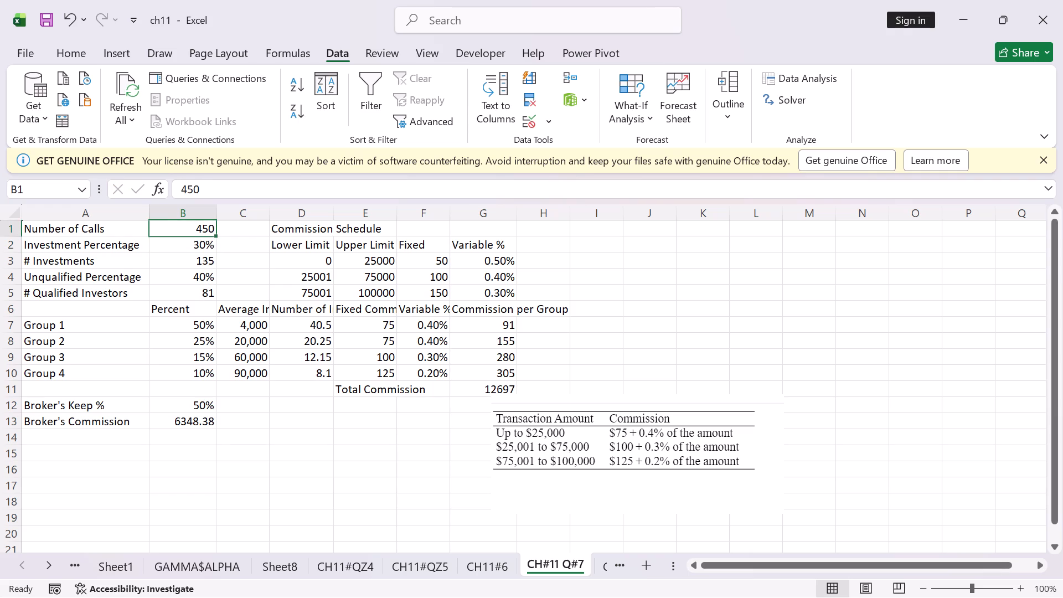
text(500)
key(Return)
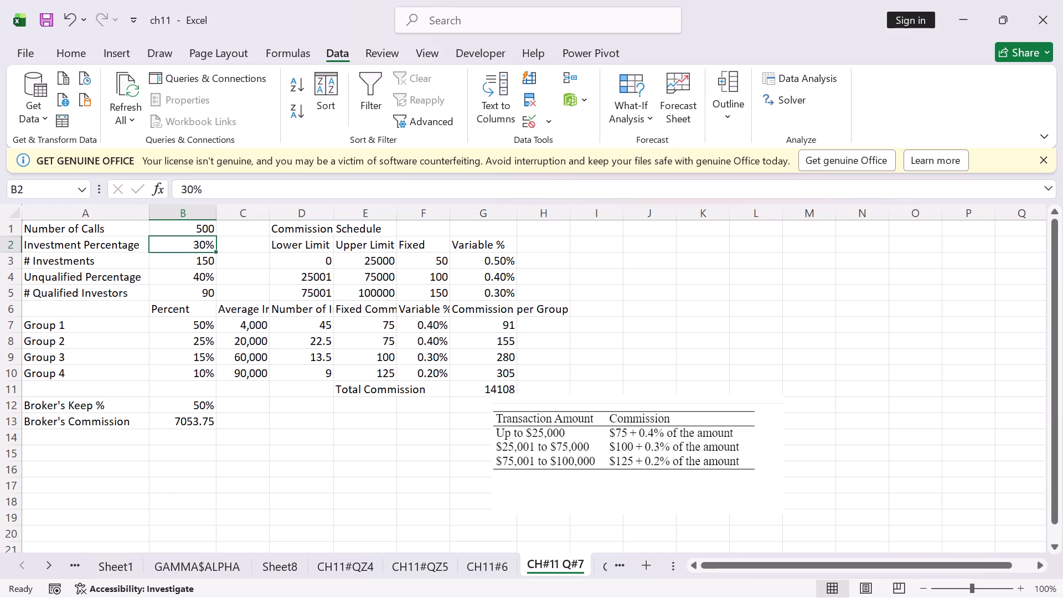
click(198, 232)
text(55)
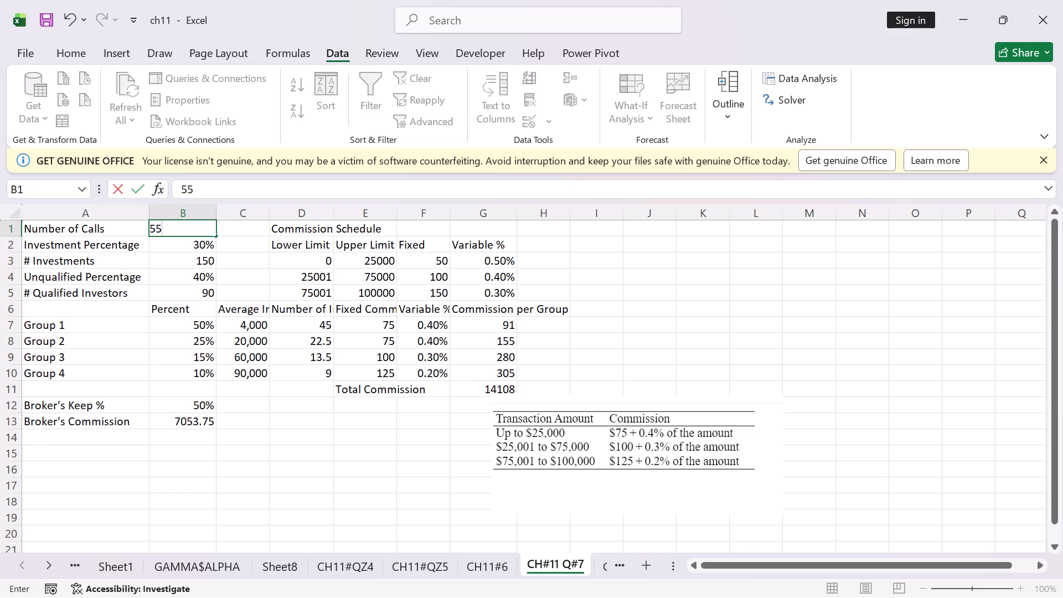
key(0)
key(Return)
Set the Number of Calls in B1 to 600 and review the Total Commission row.
click(198, 232)
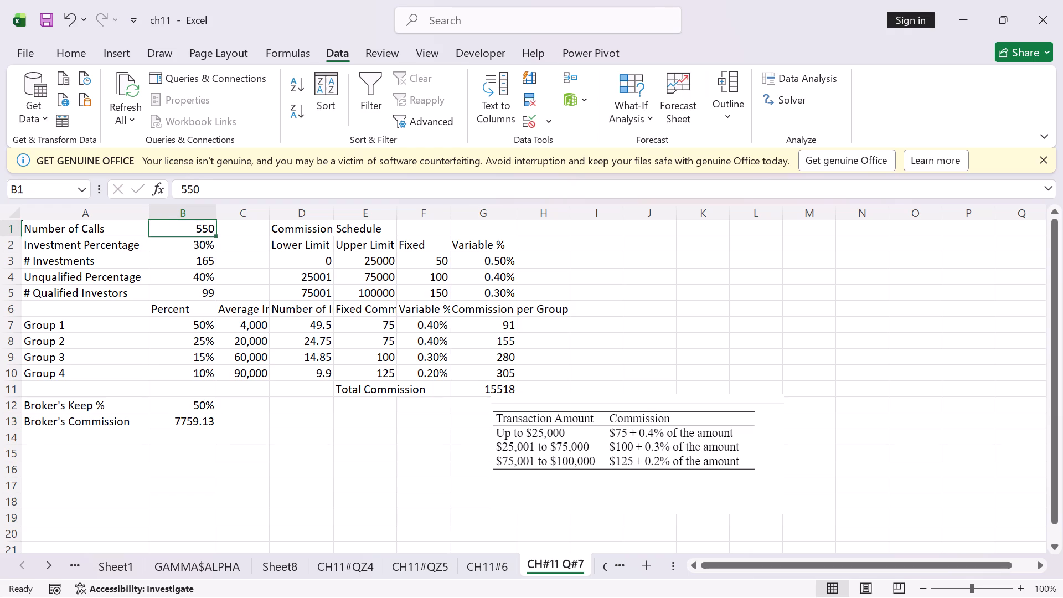
text(600)
key(Return)
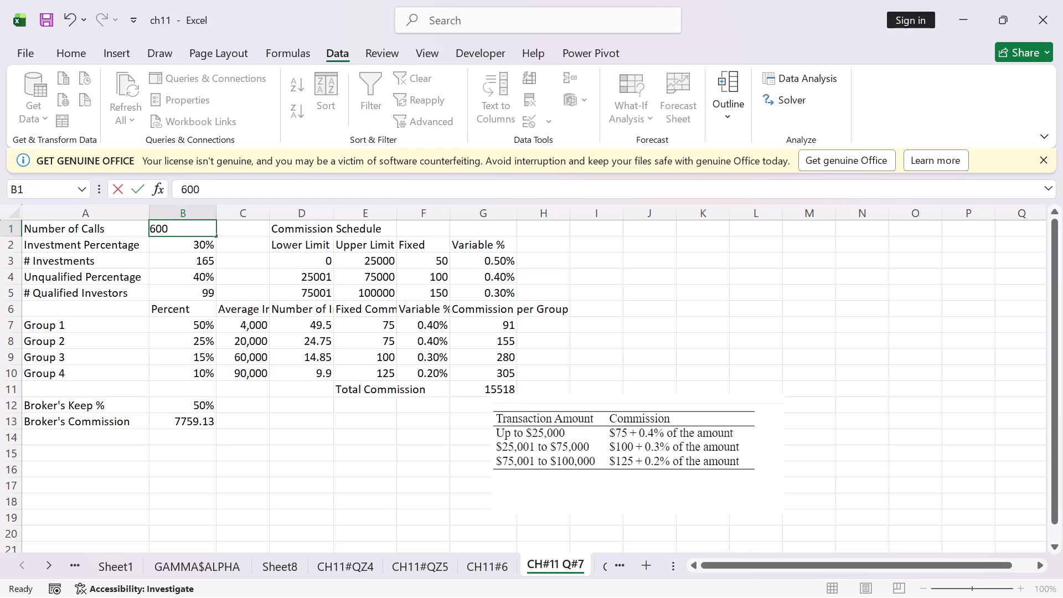
click(374, 373)
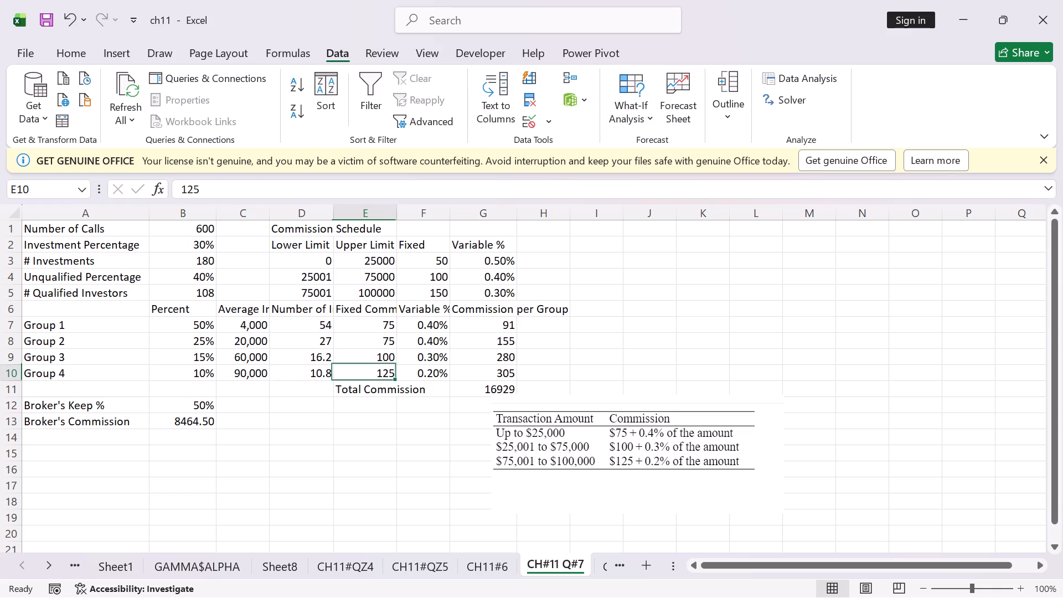
click(379, 384)
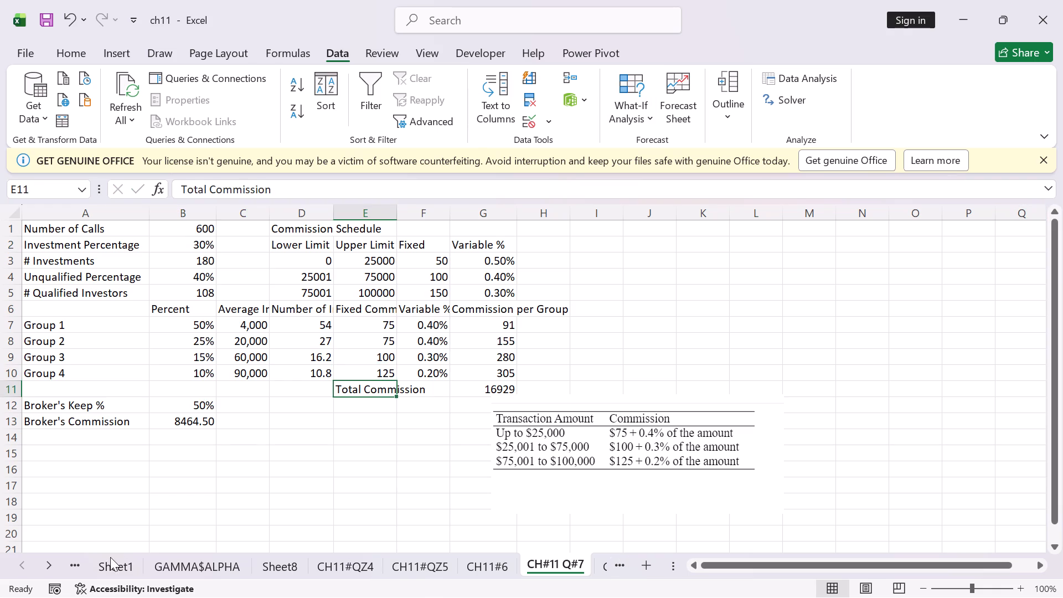
Open the CH11#Q8 sheet and inspect the cell references in the Profit formula in B17.
click(49, 564)
click(49, 564)
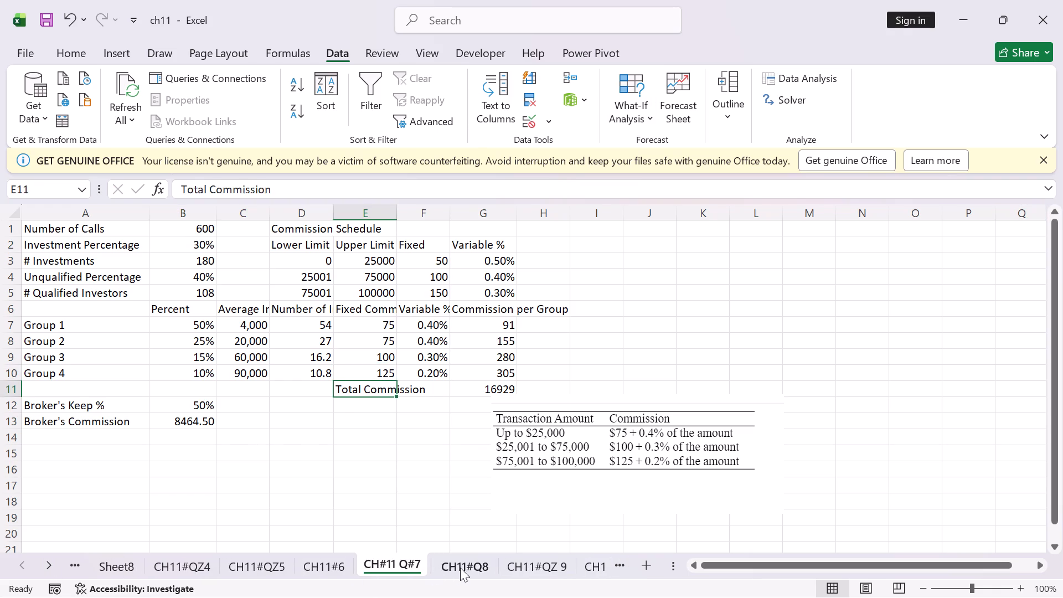
click(462, 567)
click(171, 238)
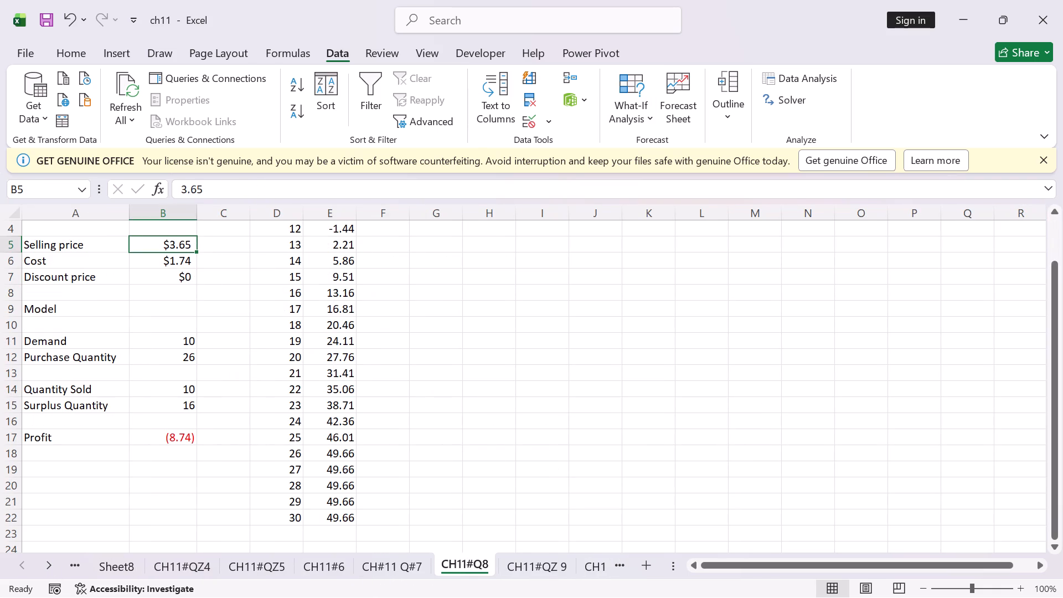
click(180, 443)
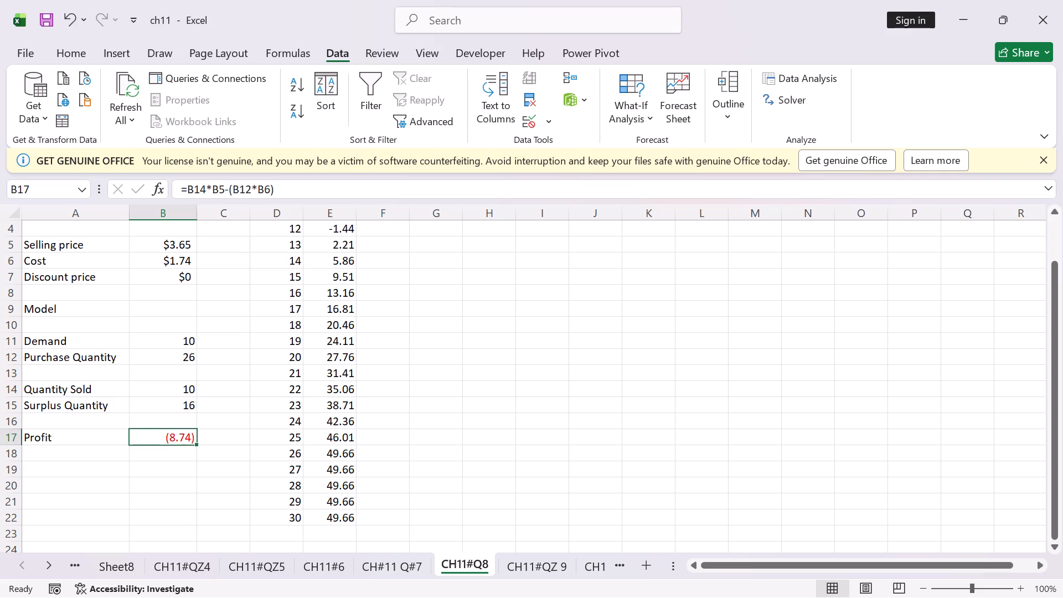
double_click(178, 439)
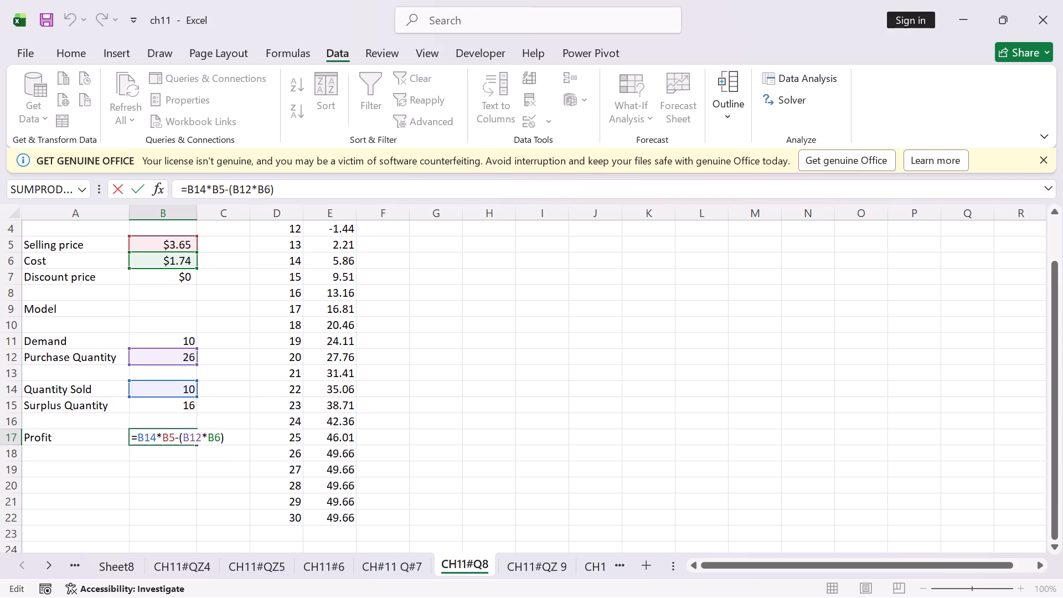
key(Return)
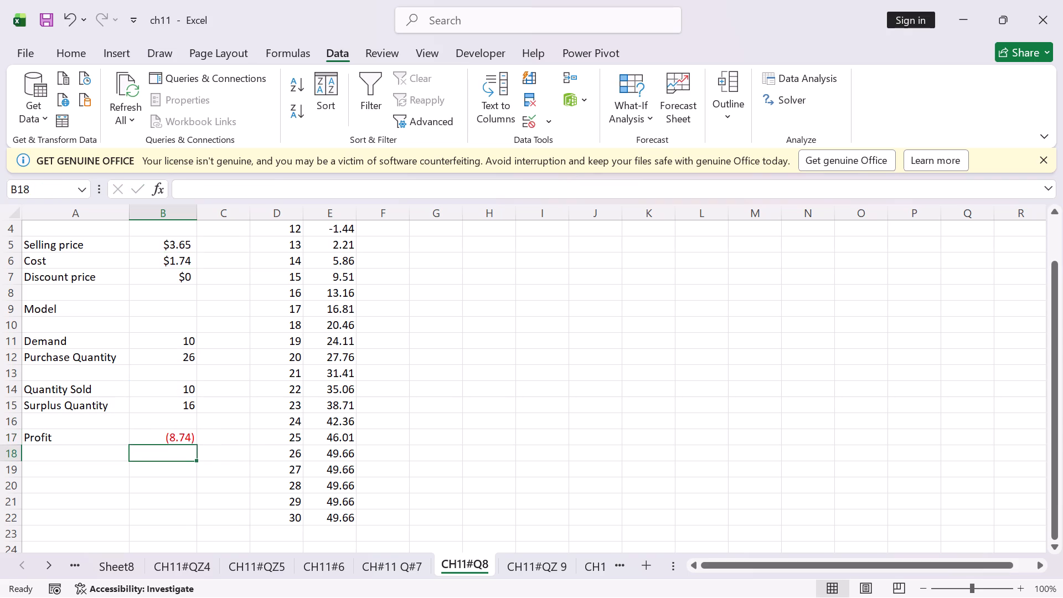
Set the newsvendor model's Demand in B11 to 11 and Purchase Quantity in B12 to 27.
scroll(302, 411, down, 1)
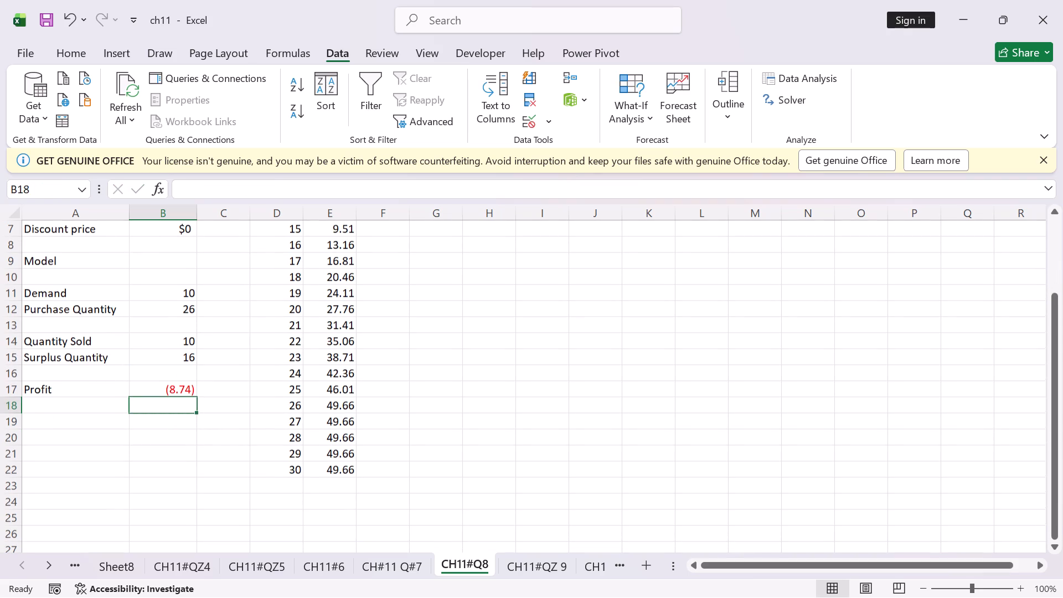
scroll(334, 445, up, 3)
scroll(291, 389, up, 3)
click(179, 307)
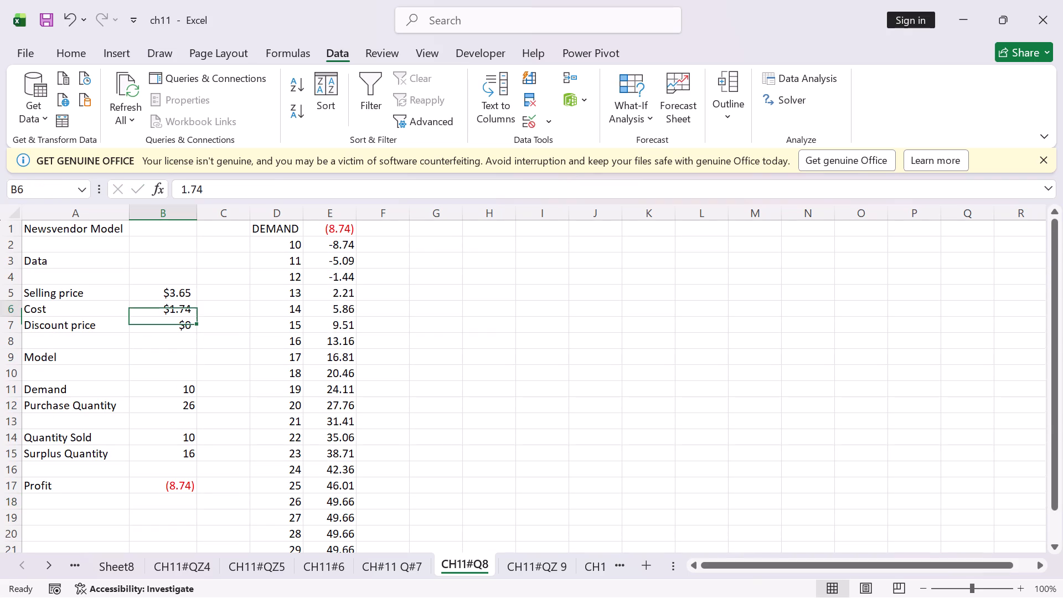
click(183, 397)
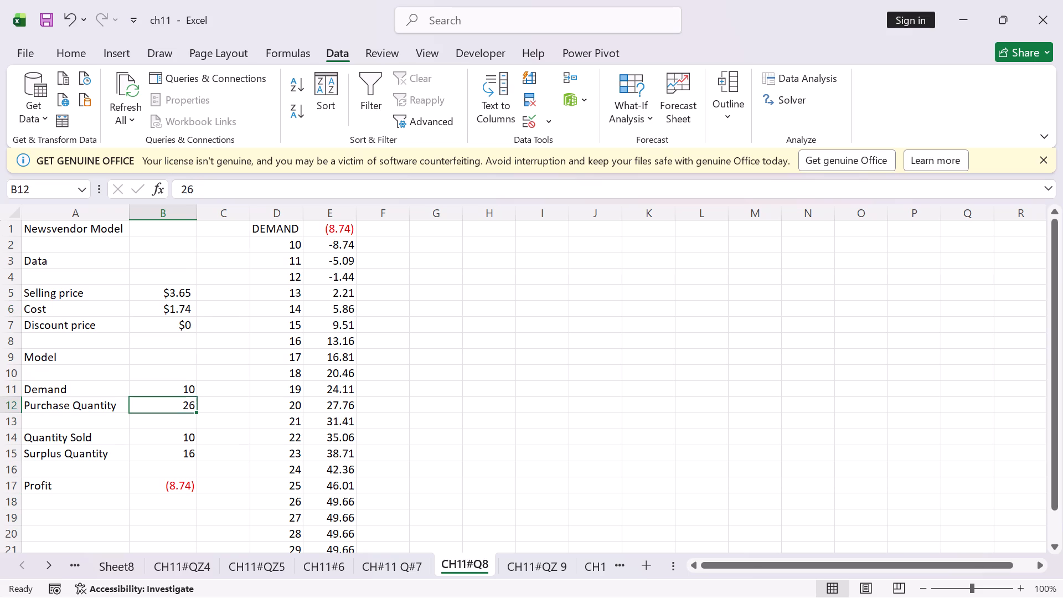
click(188, 384)
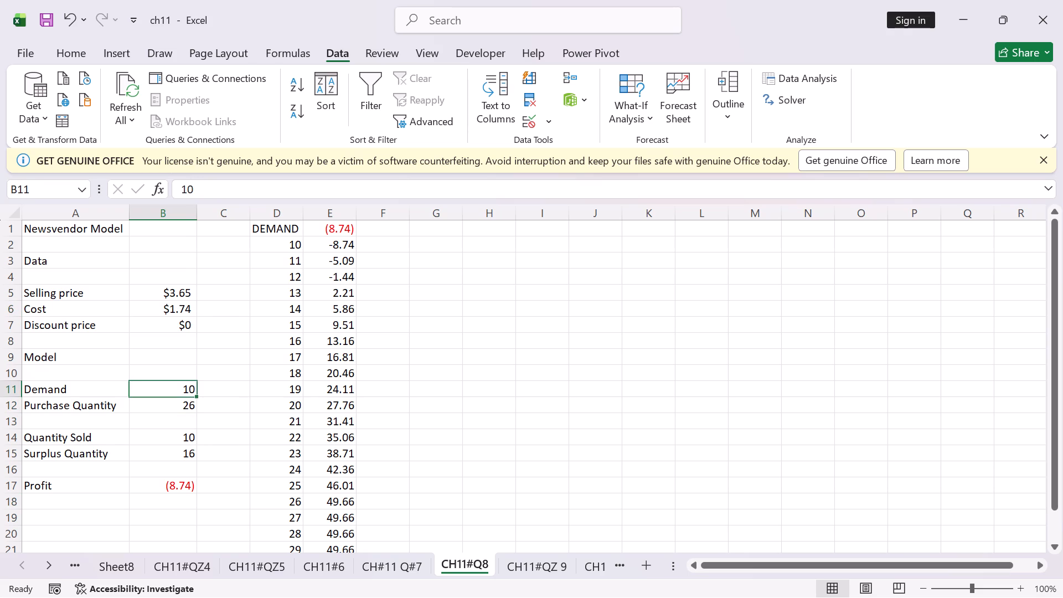
text(11)
key(Return)
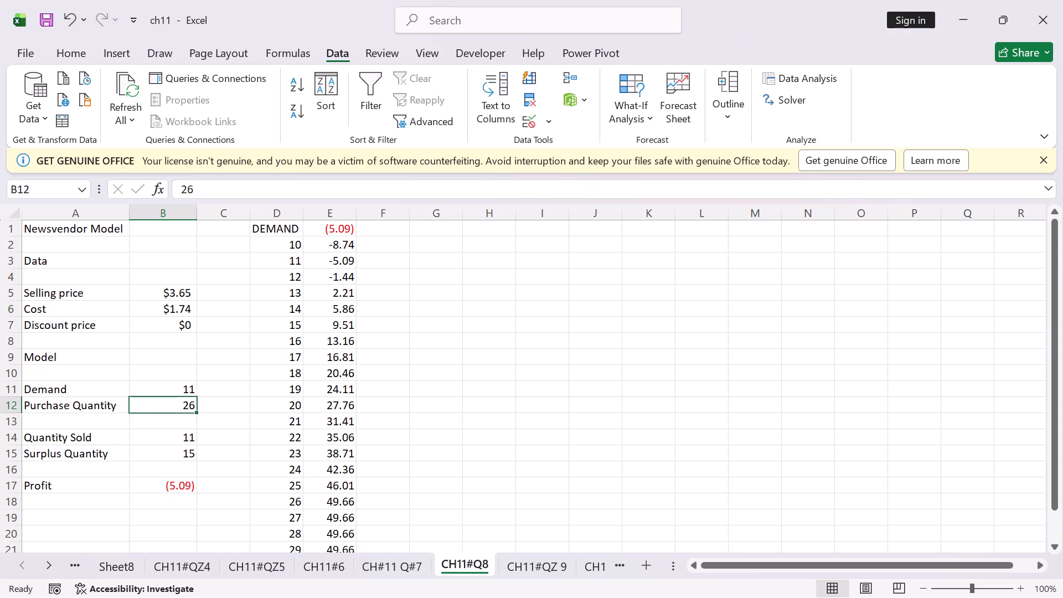
text(27)
key(Return)
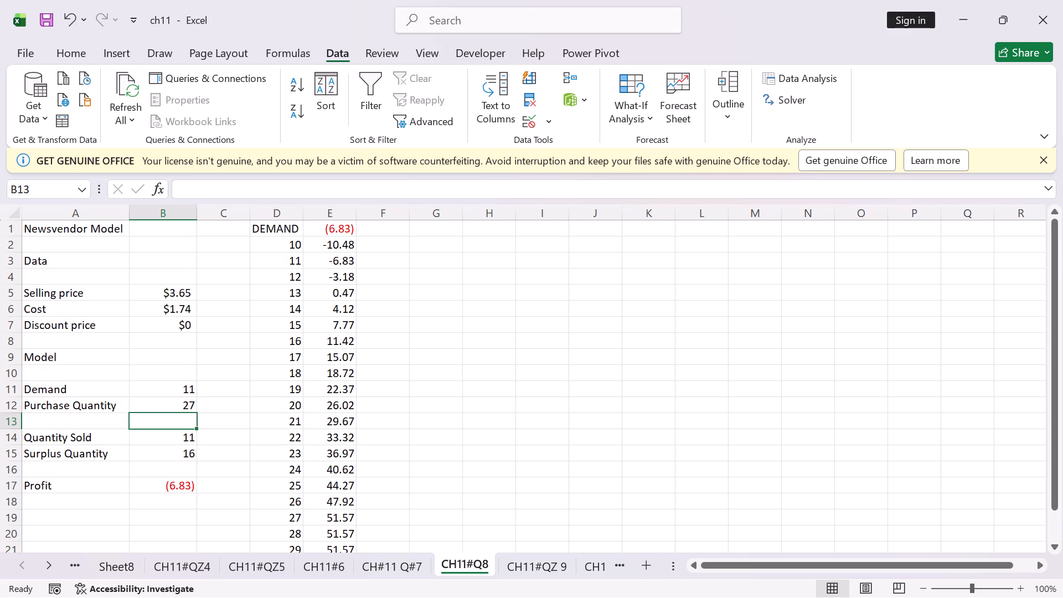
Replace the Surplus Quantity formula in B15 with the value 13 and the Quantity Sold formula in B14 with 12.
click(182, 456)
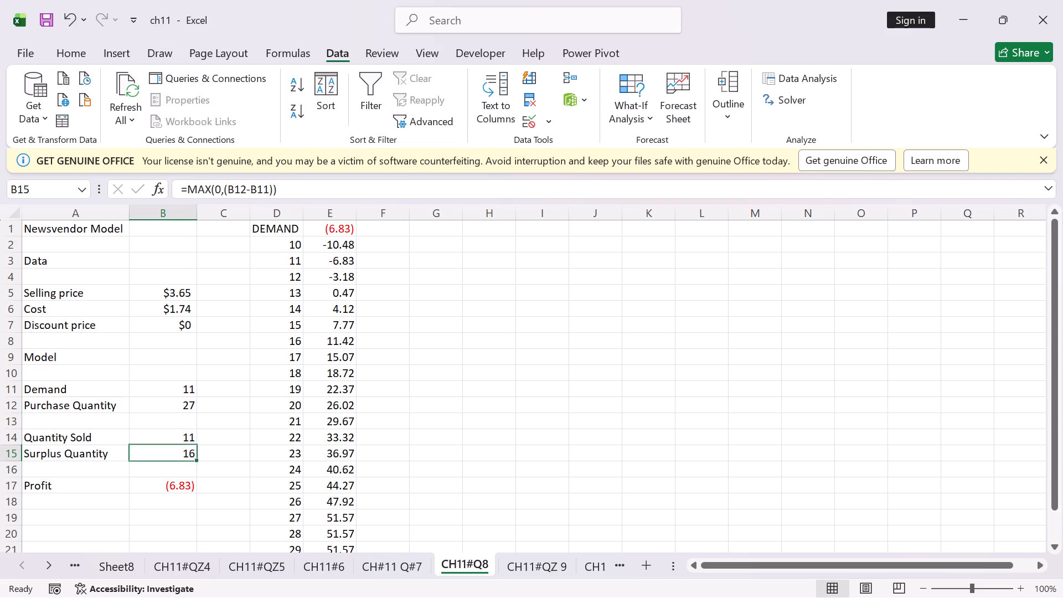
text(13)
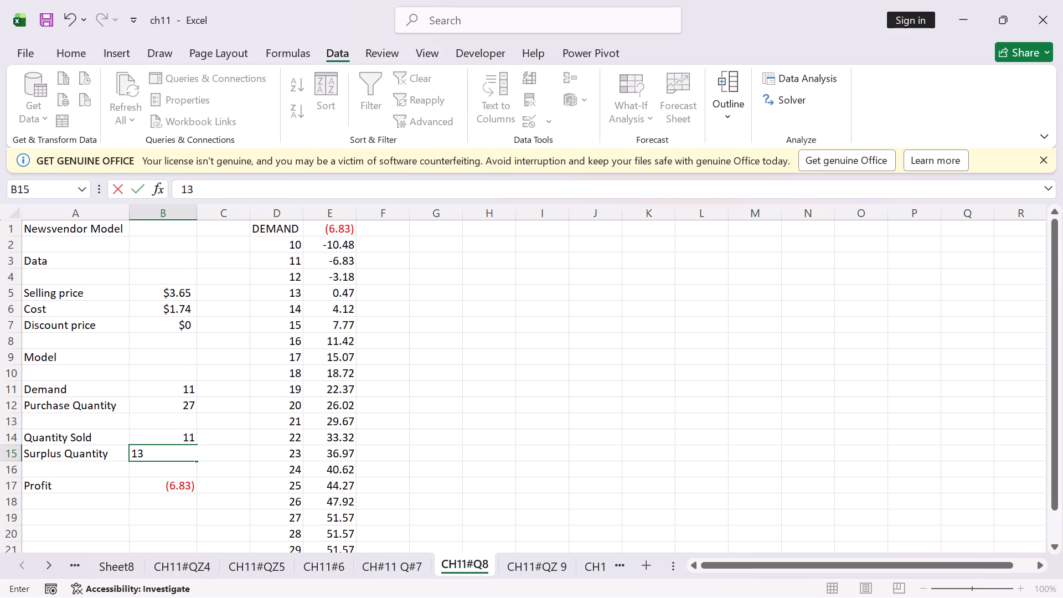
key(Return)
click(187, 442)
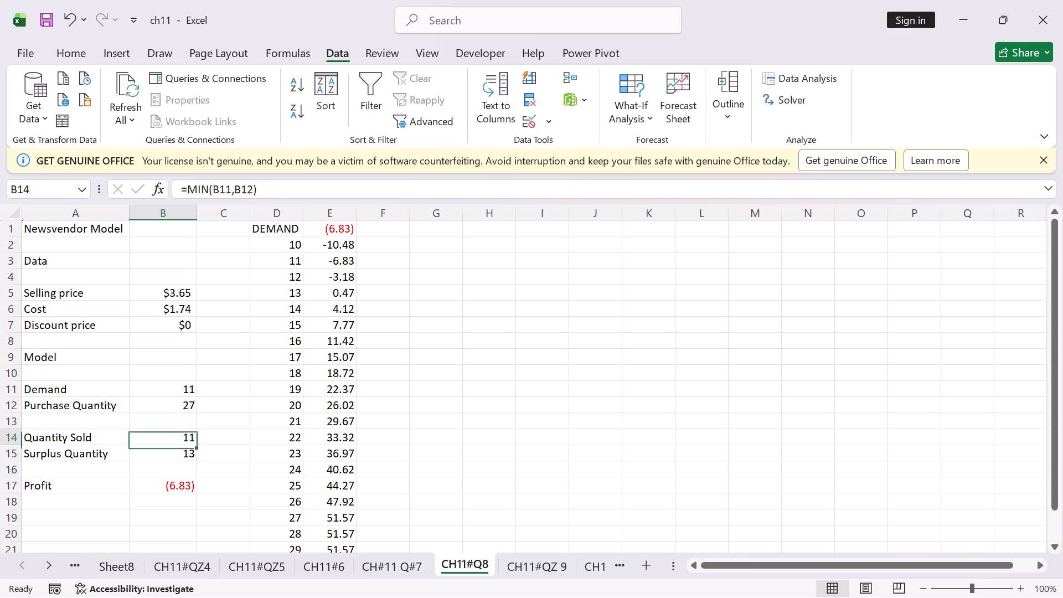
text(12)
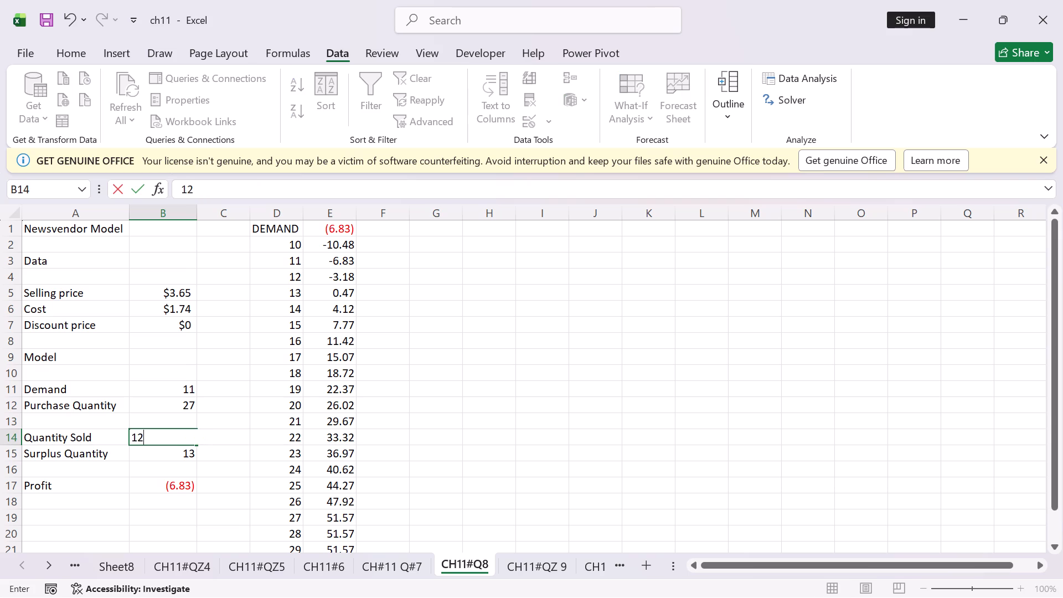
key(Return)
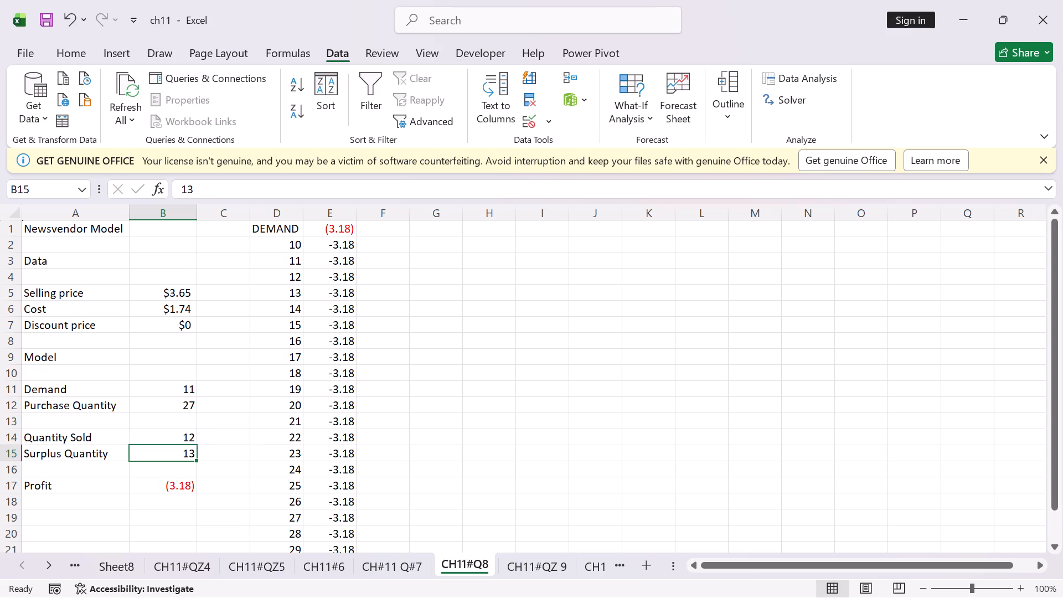
Set Demand in B11 to 10, Purchase Quantity in B12 to 26 and Quantity Sold in B14 to 11.
click(195, 391)
scroll(367, 425, down, 2)
scroll(367, 425, up, 1)
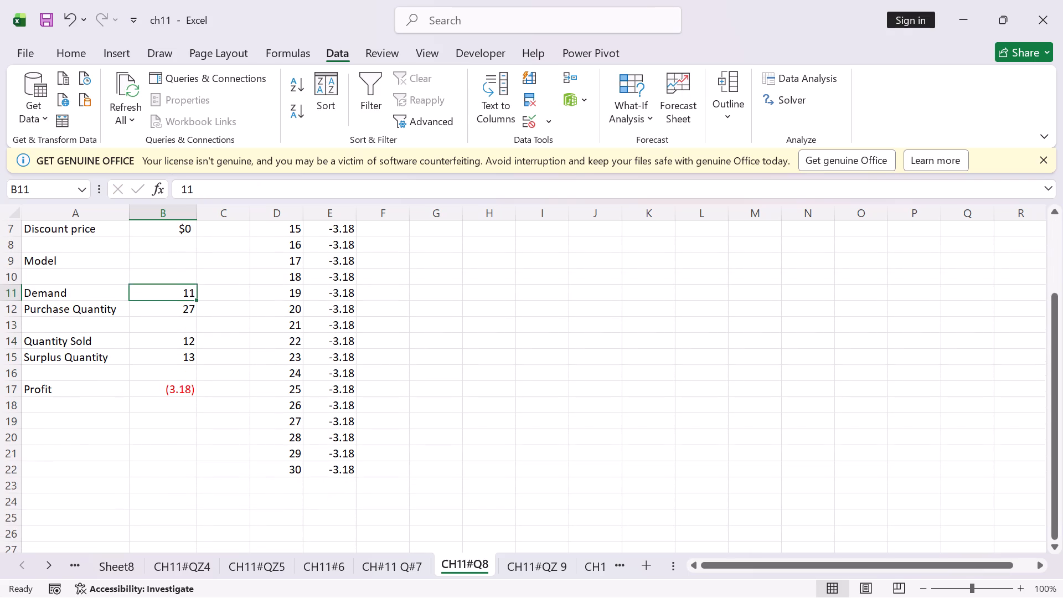
scroll(367, 425, up, 2)
scroll(365, 399, down, 1)
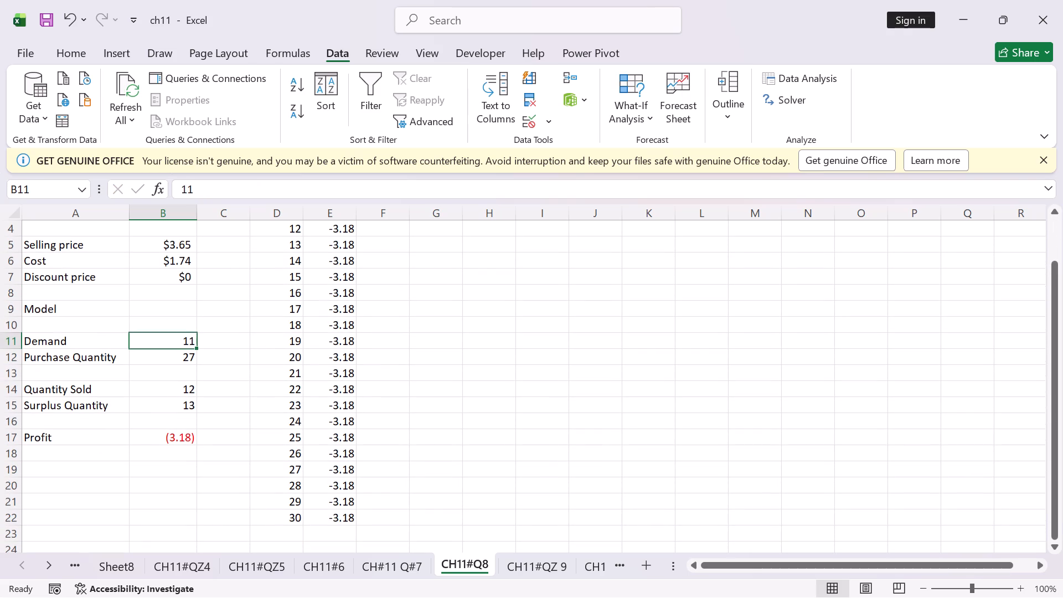
text(10)
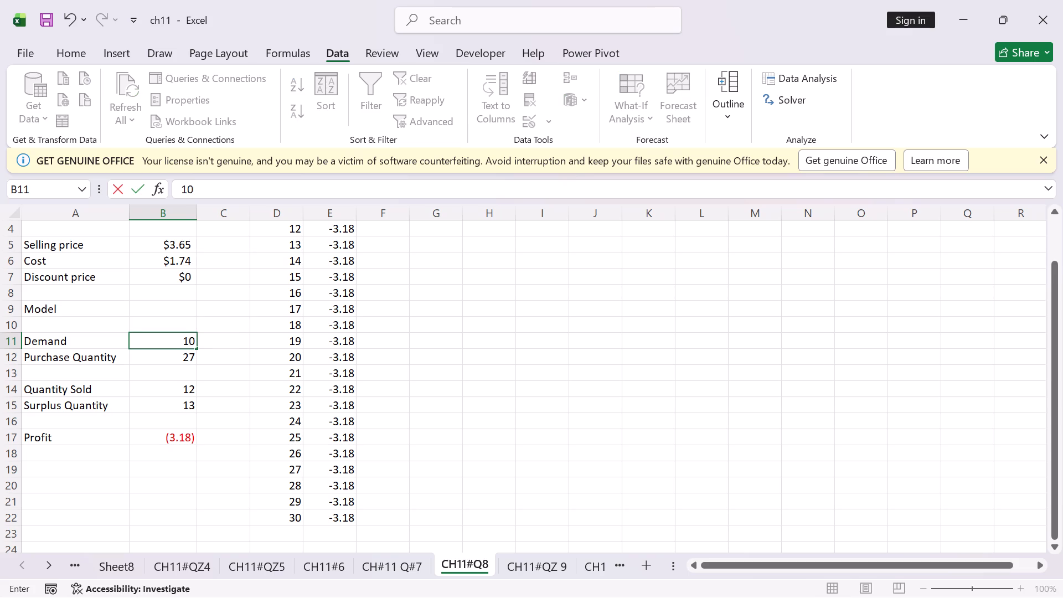
key(Return)
text(26)
key(Return)
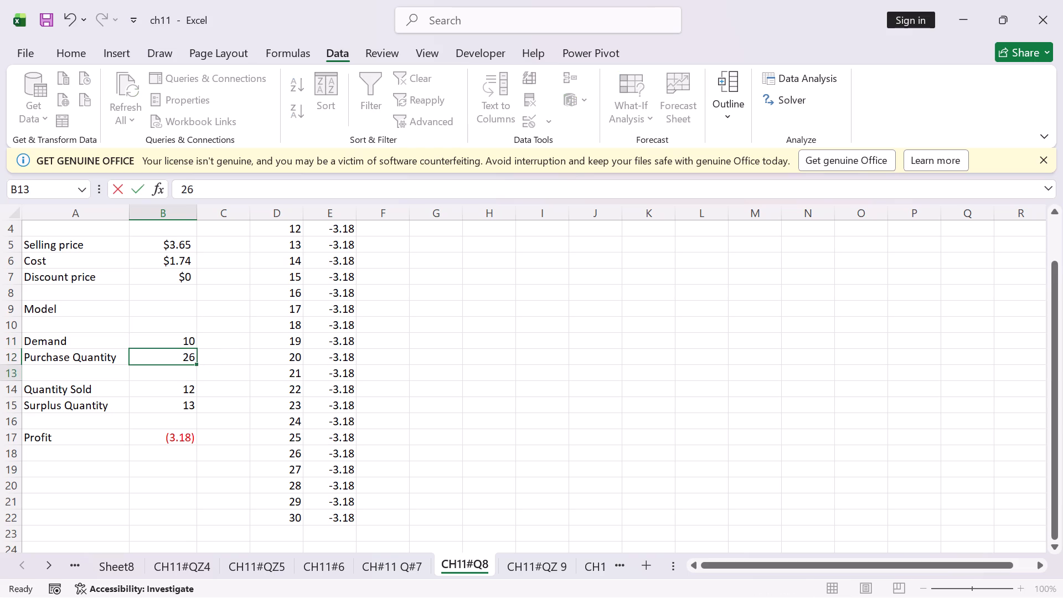
key(Return)
text(11)
key(Return)
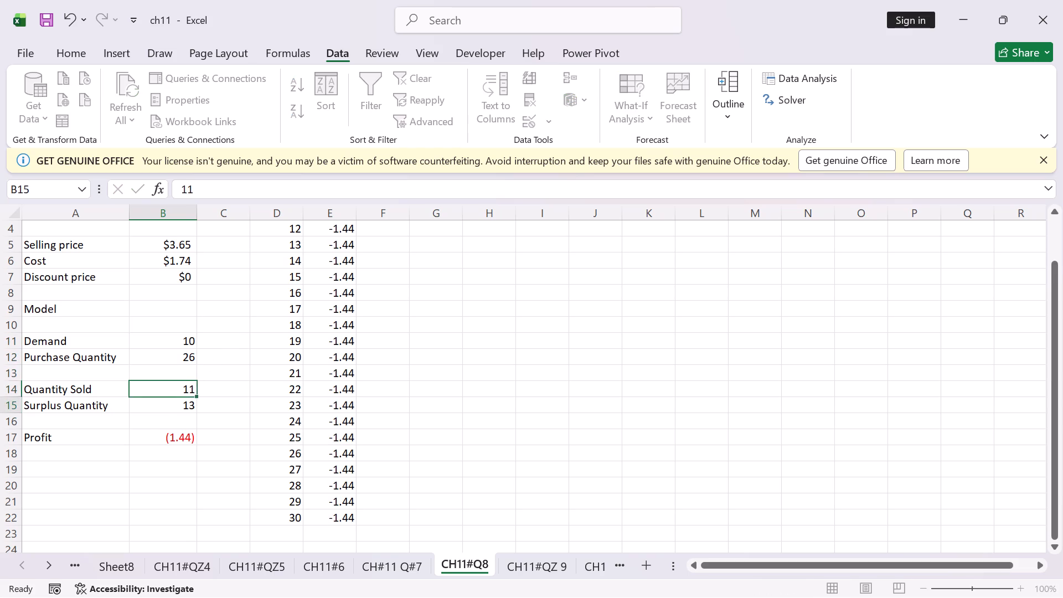
Try 14 as the Surplus Quantity in B15, and set it to 17.
scroll(225, 358, down, 2)
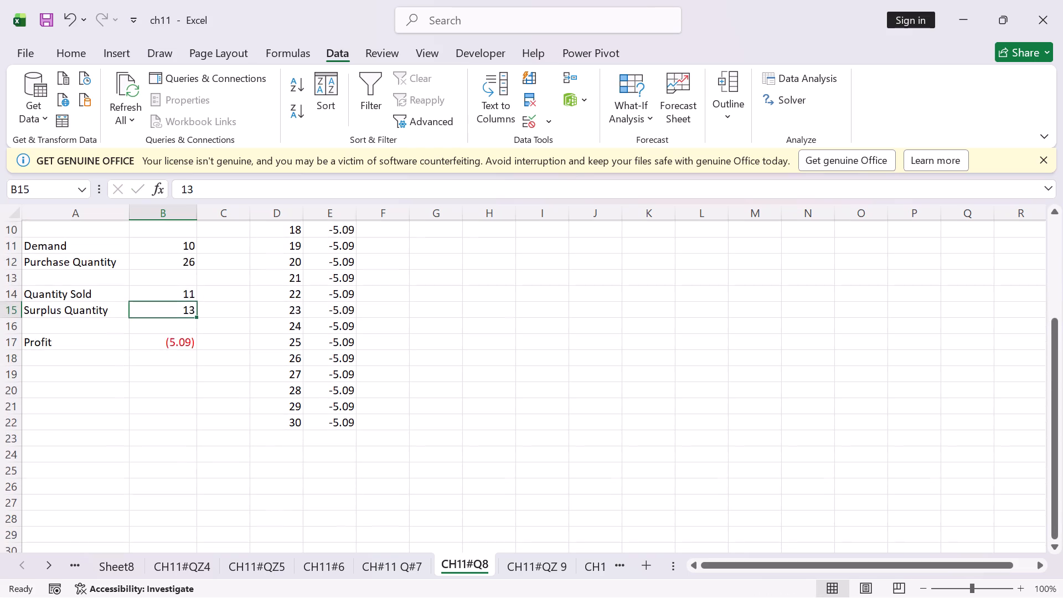
scroll(282, 397, up, 3)
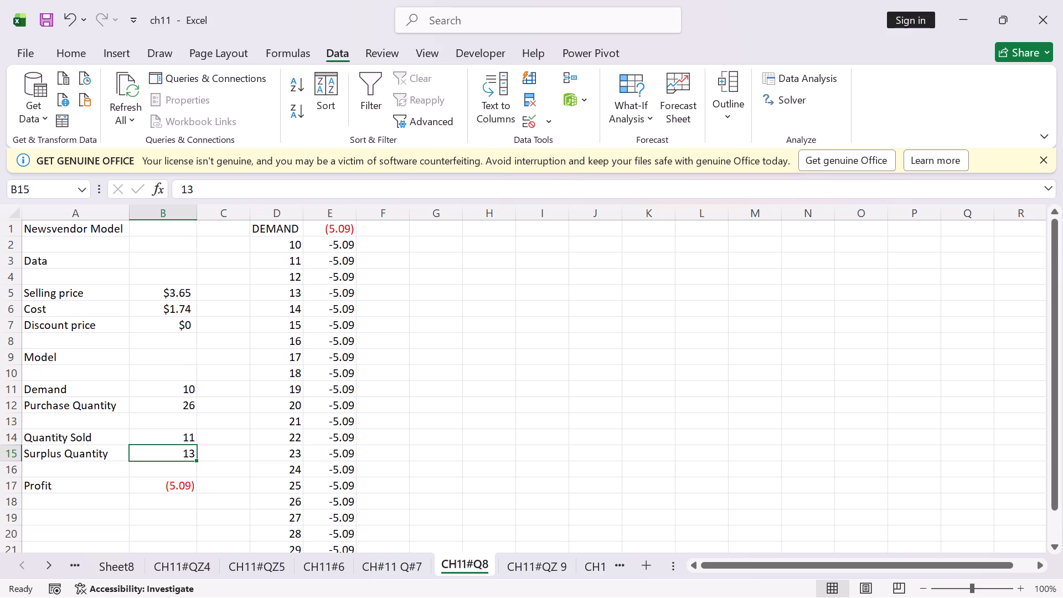
text(14)
key(Return)
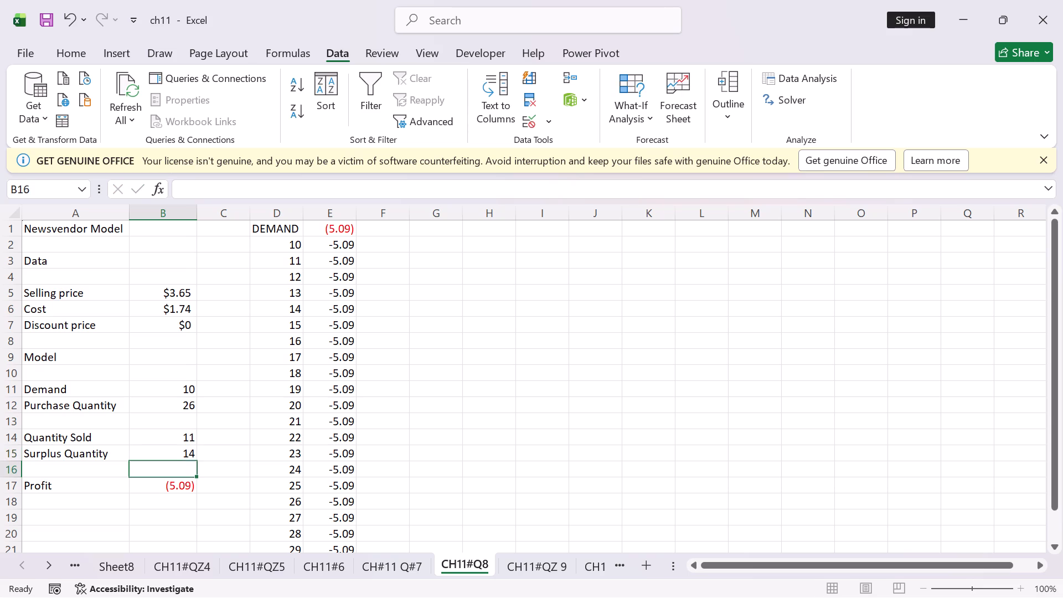
click(194, 450)
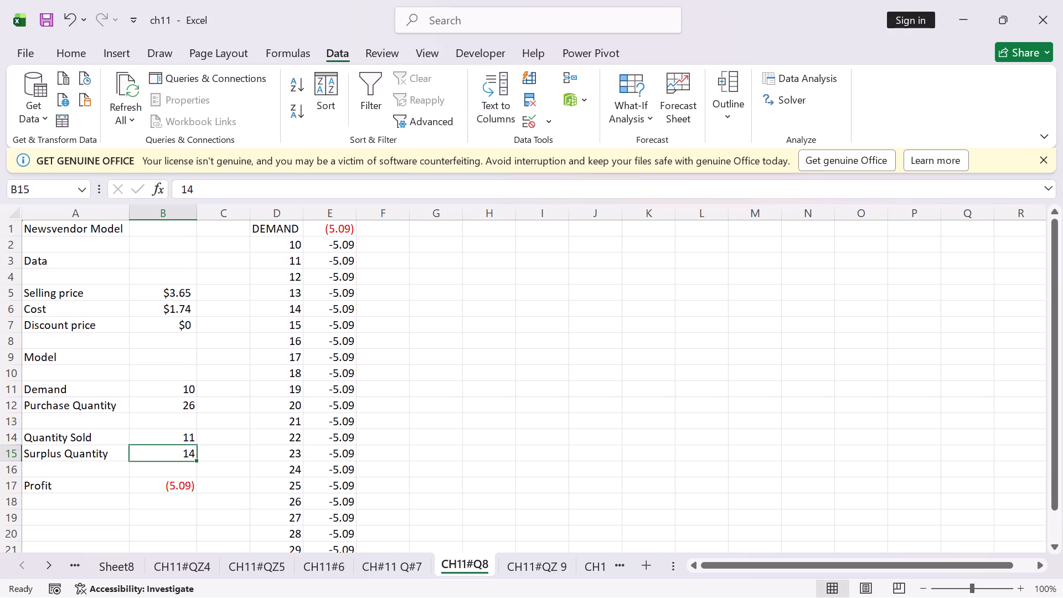
text(17)
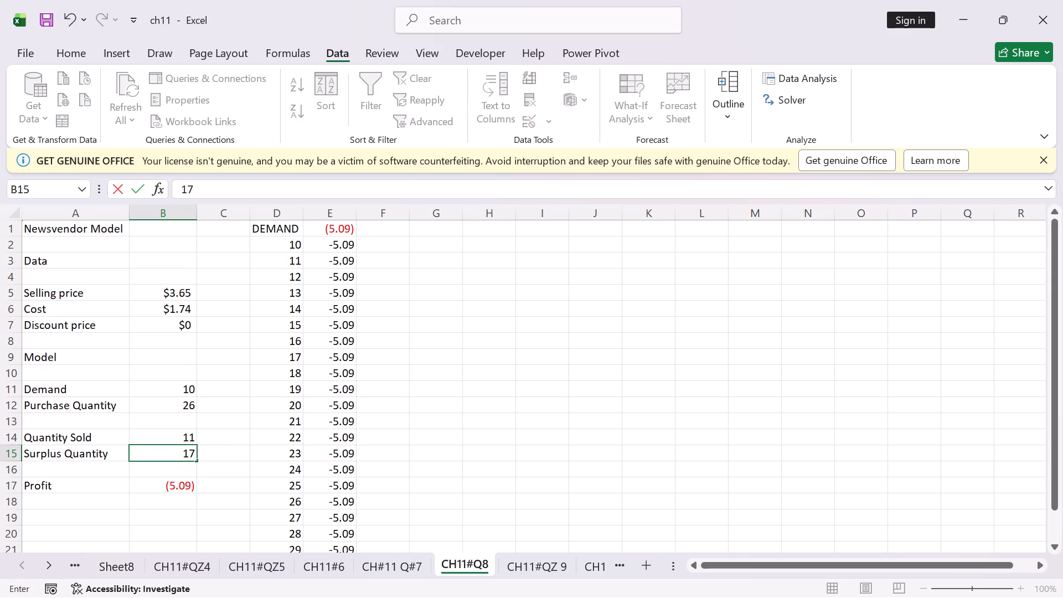
key(Return)
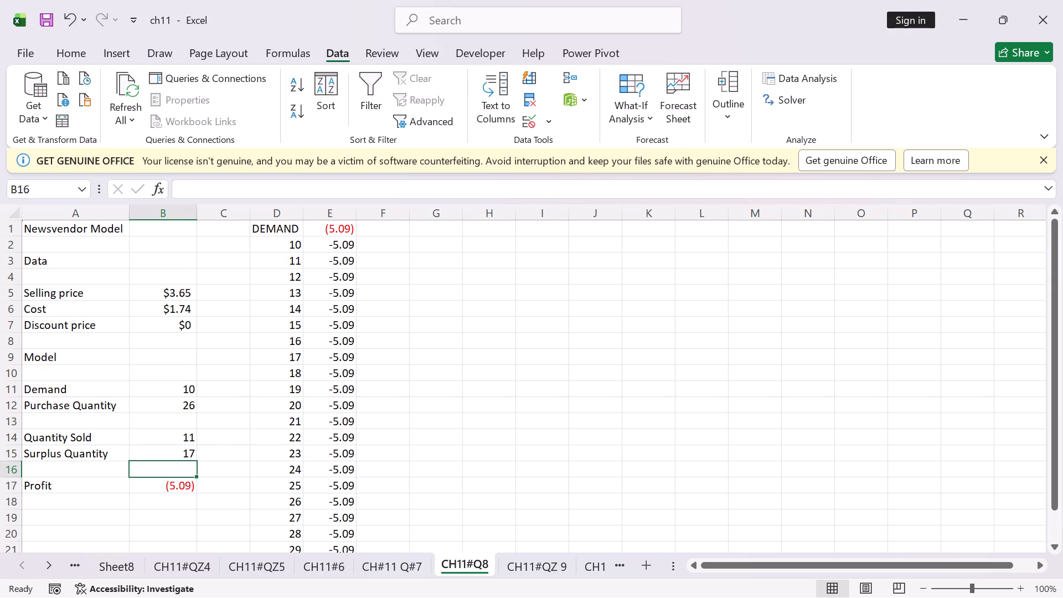
Inspect which cells the Profit formula in B17 references, leaving the formula as it is.
click(182, 493)
double_click(180, 487)
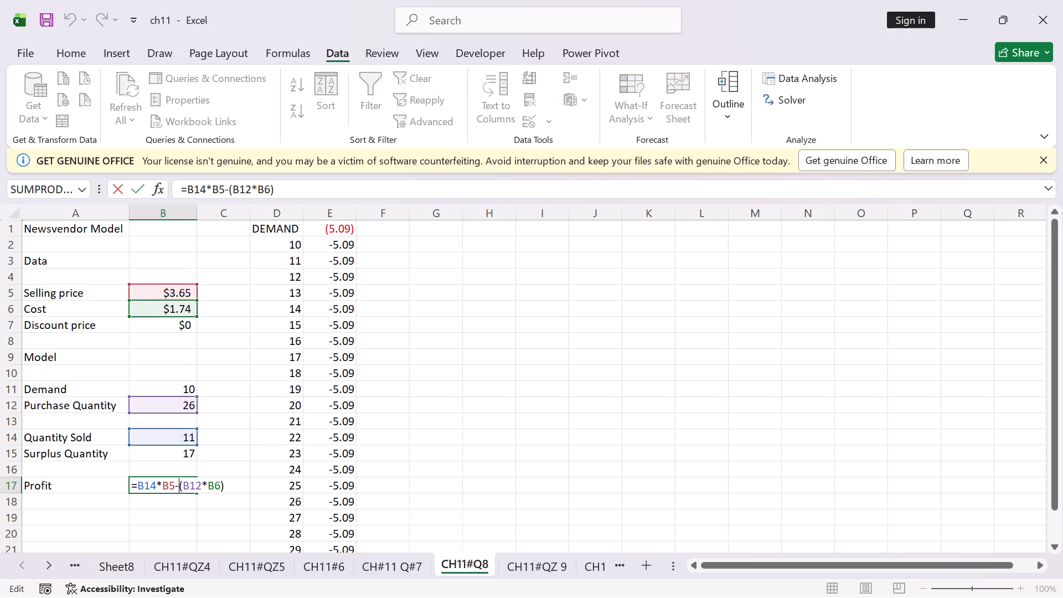
key(Return)
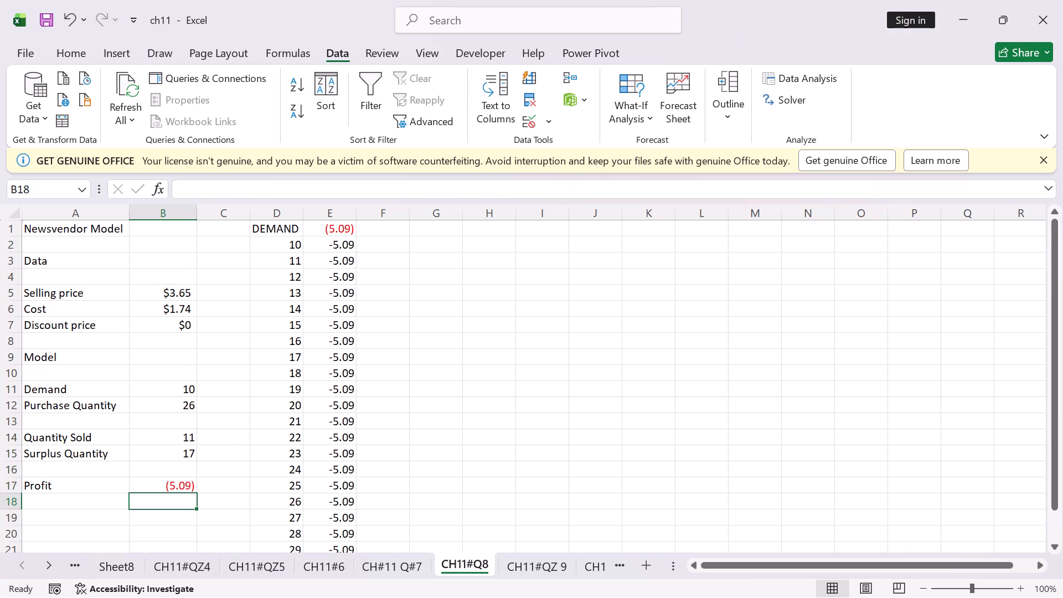
Set the Purchase Quantity in B12 to 27.
click(185, 436)
click(190, 403)
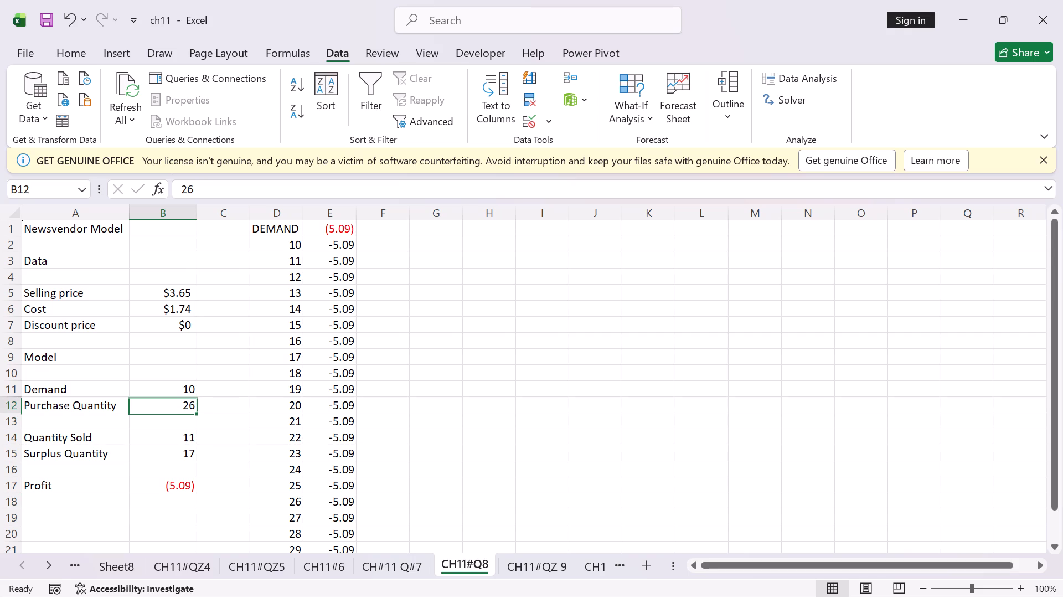
text(27)
key(Return)
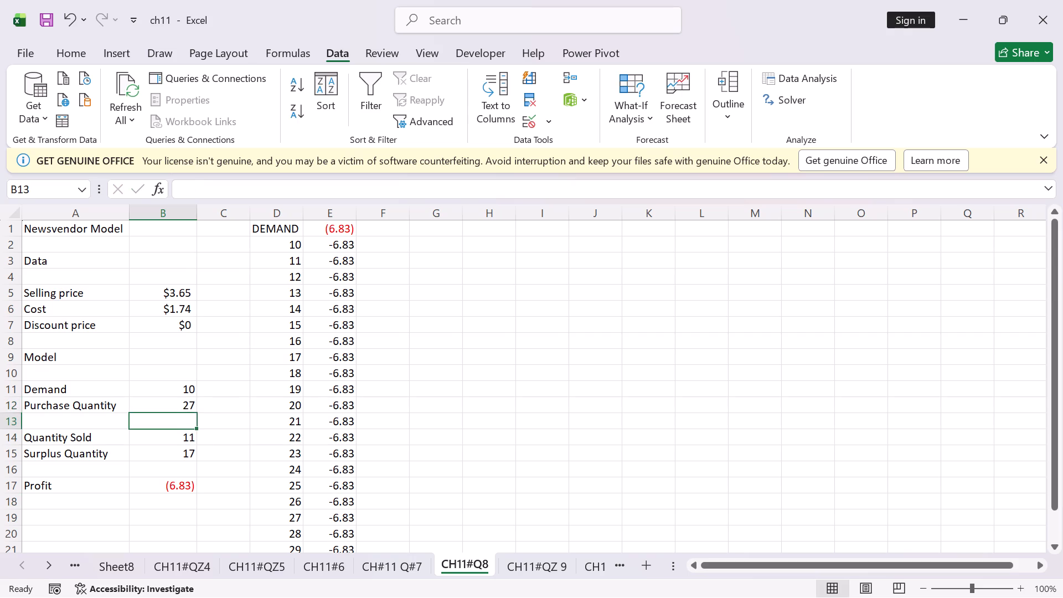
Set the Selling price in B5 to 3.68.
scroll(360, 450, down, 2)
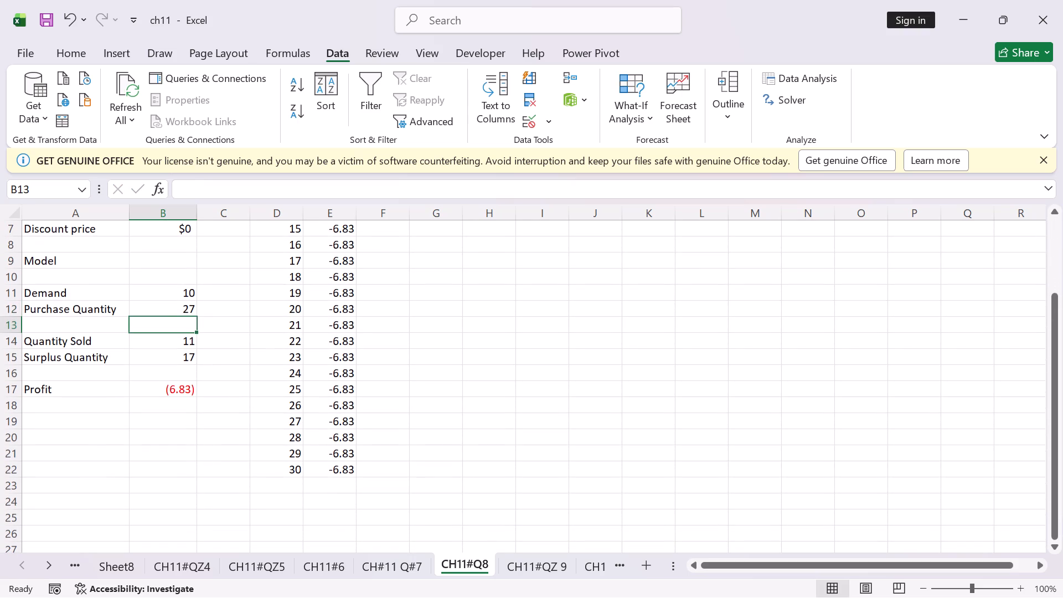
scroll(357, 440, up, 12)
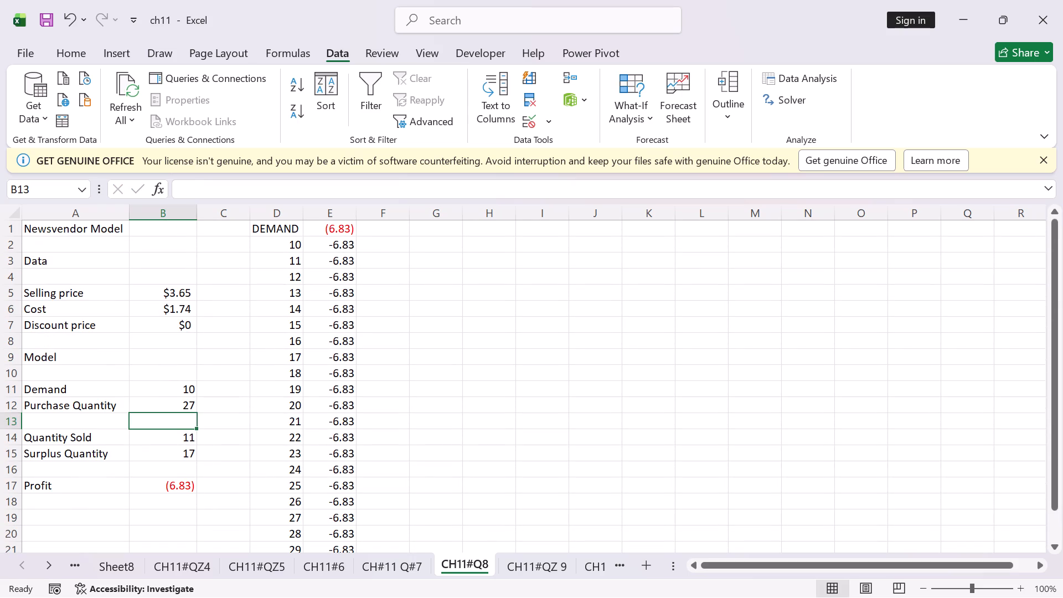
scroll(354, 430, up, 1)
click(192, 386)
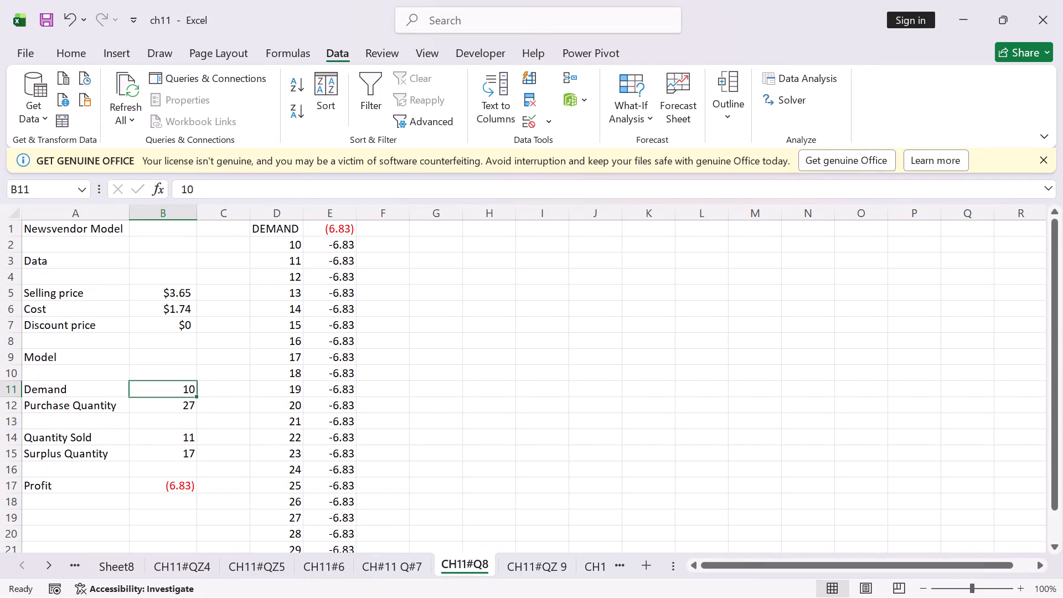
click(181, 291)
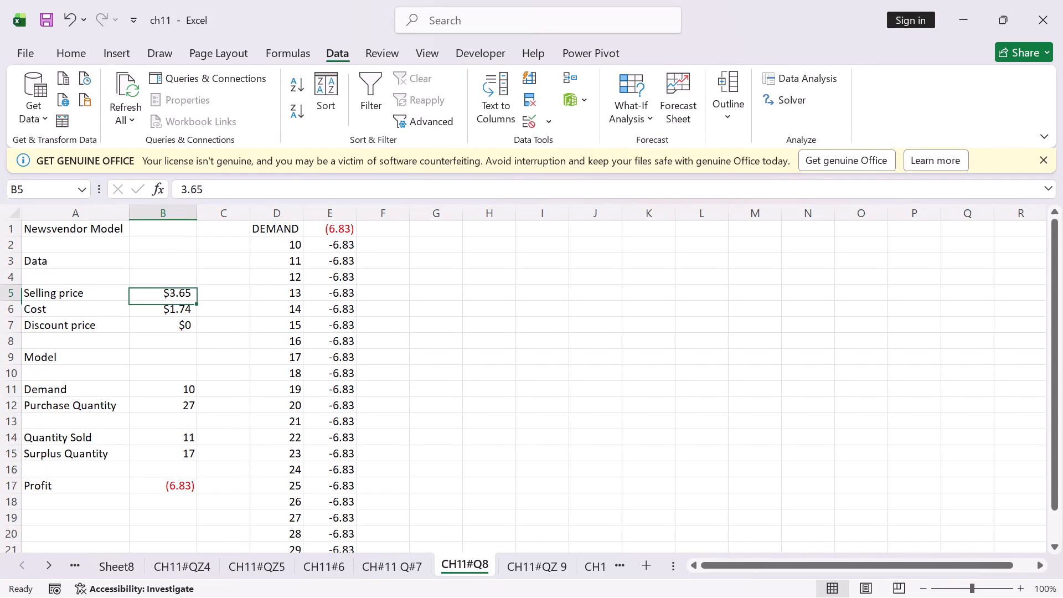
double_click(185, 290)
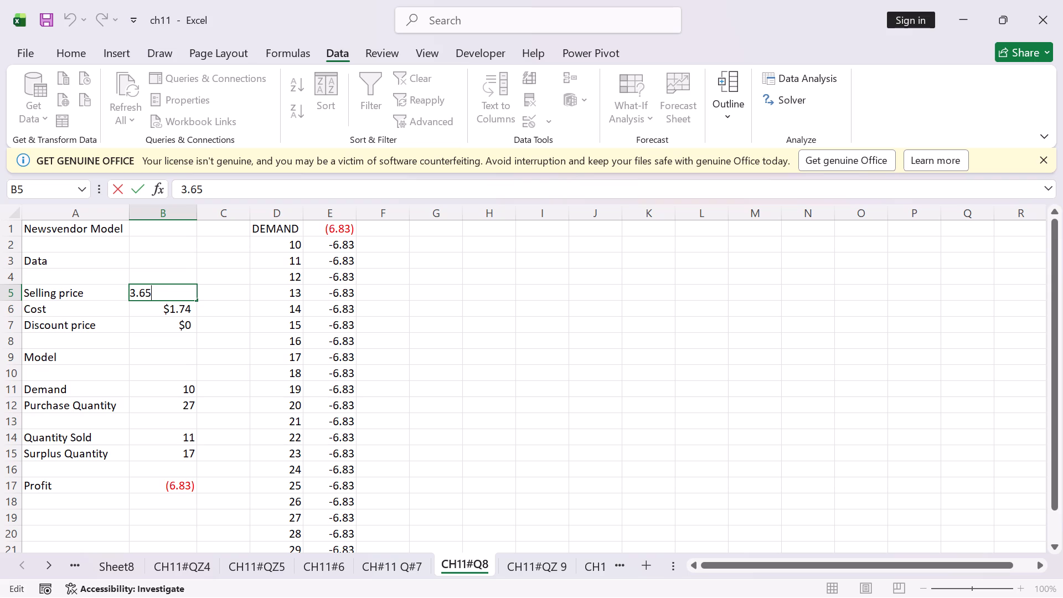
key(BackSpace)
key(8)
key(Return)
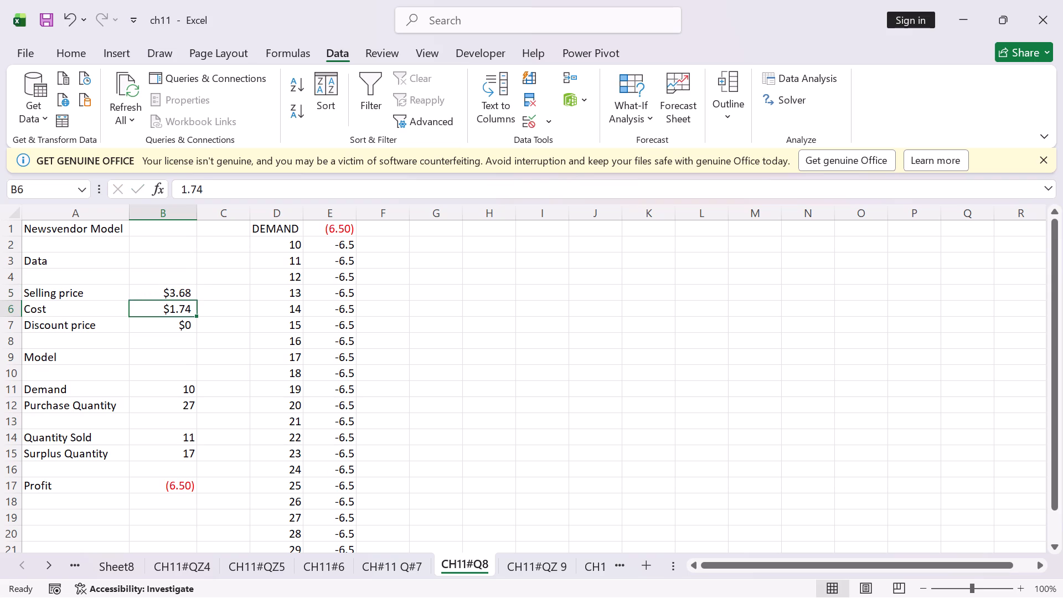
Set the Selling price in B5 to 4.01.
double_click(188, 290)
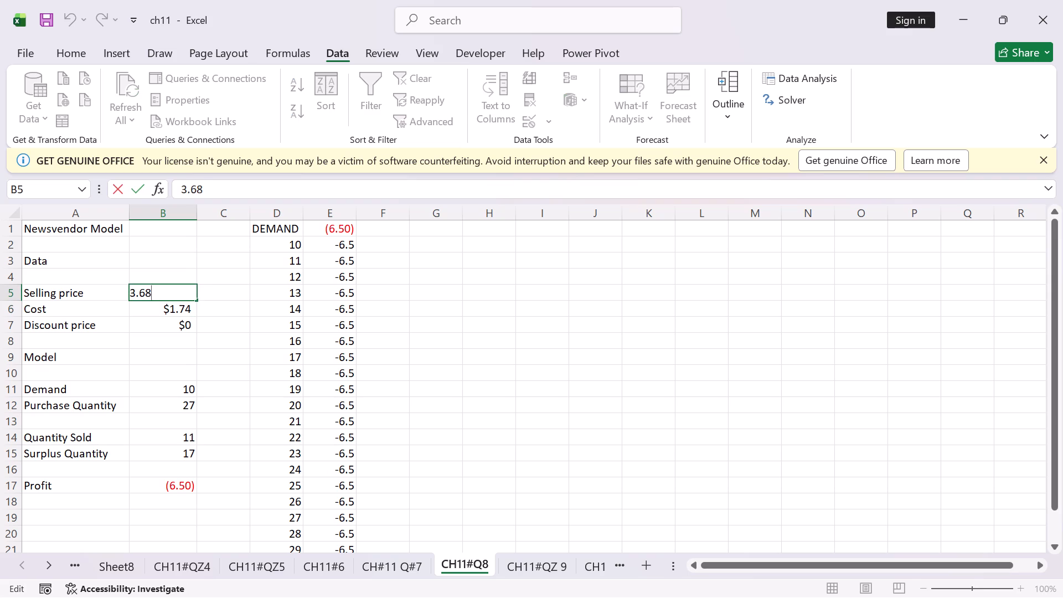
key(BackSpace)
key(BackSpace)
key(BackSpace)
key(BackSpace)
text(4.01)
key(Return)
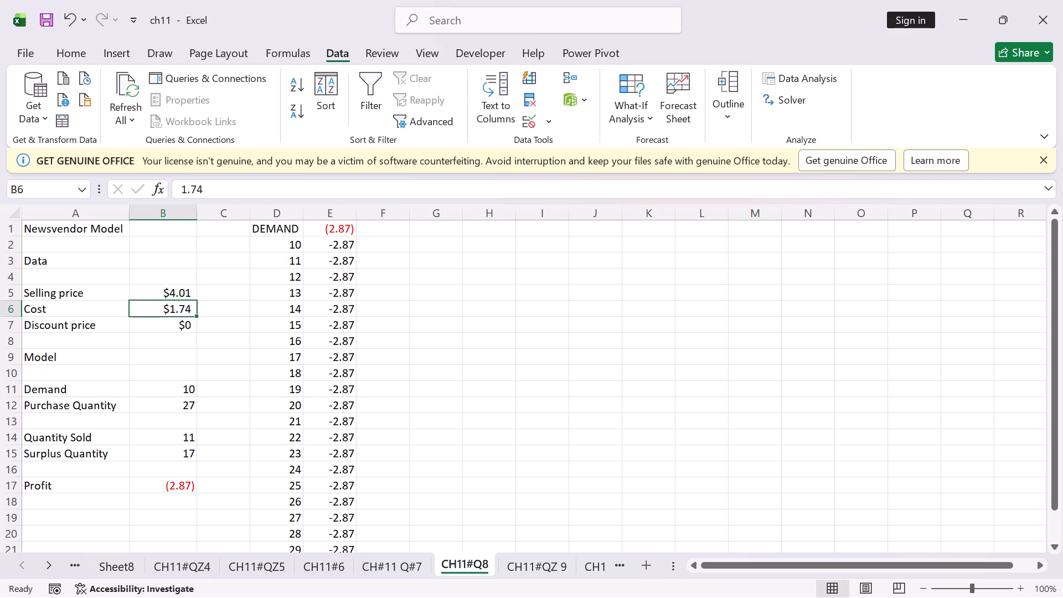
Set the Cost in B6 to 1.2.
scroll(361, 346, down, 3)
scroll(363, 354, up, 3)
scroll(317, 354, up, 2)
double_click(186, 311)
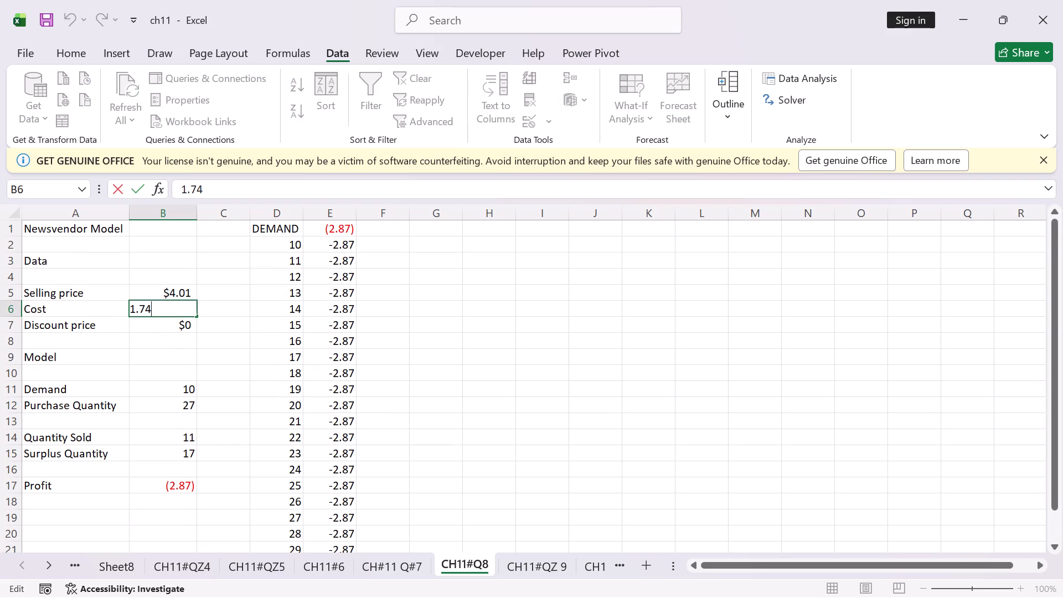
key(BackSpace)
key(BackSpace)
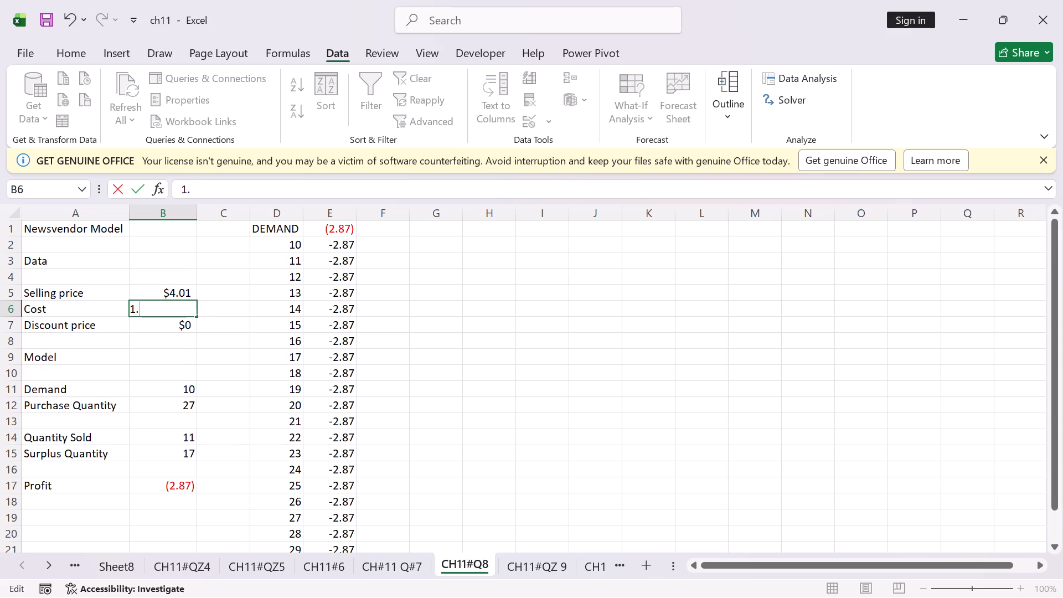
key(2)
key(Return)
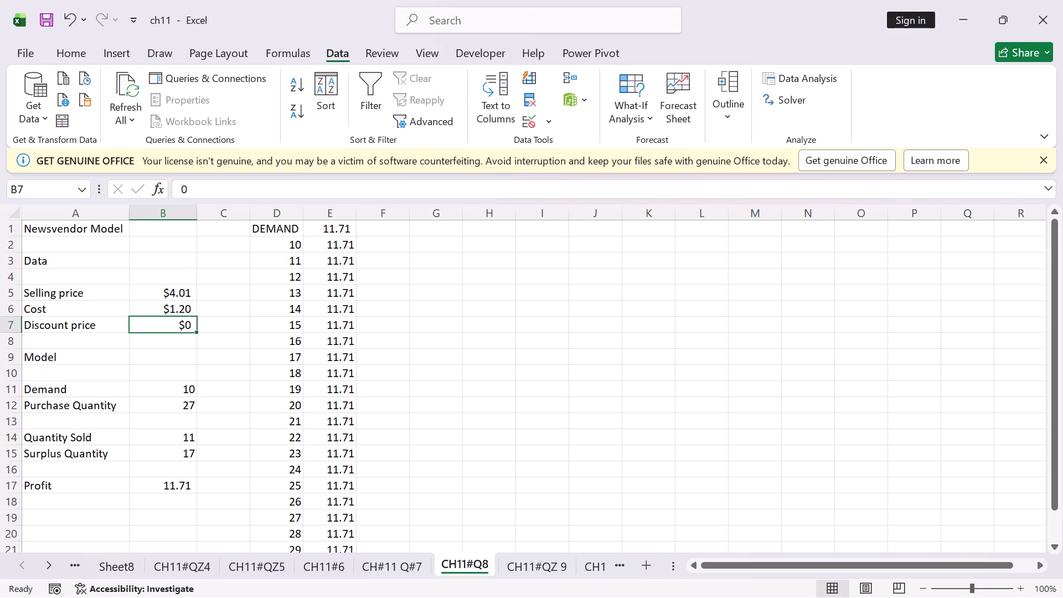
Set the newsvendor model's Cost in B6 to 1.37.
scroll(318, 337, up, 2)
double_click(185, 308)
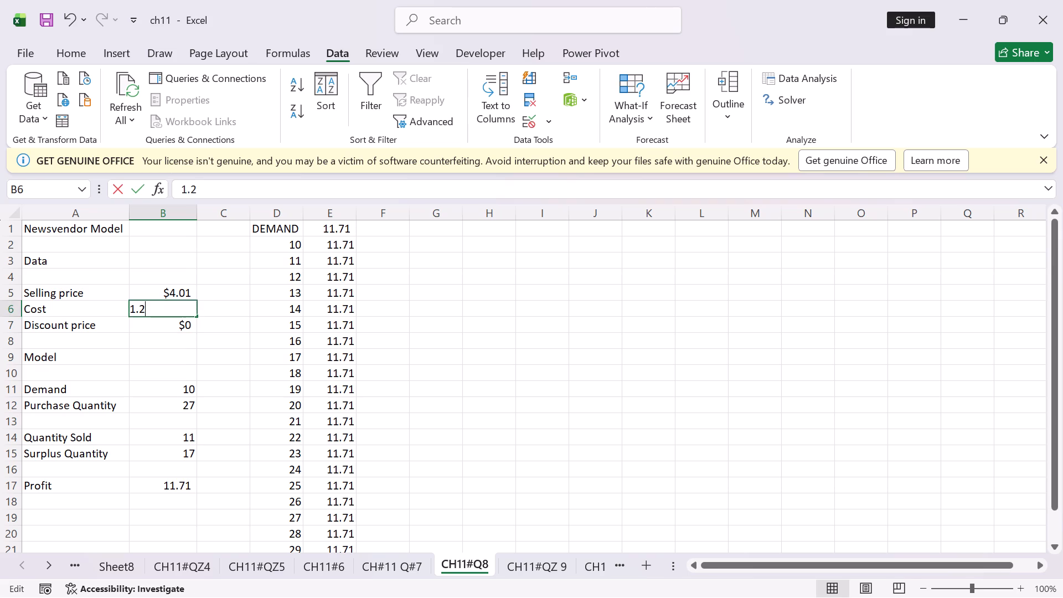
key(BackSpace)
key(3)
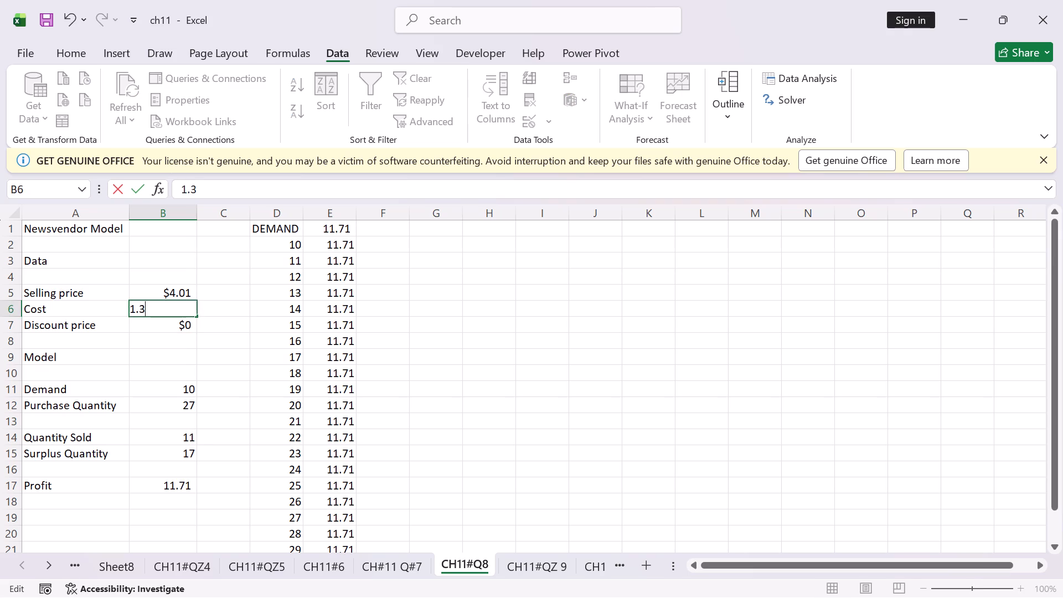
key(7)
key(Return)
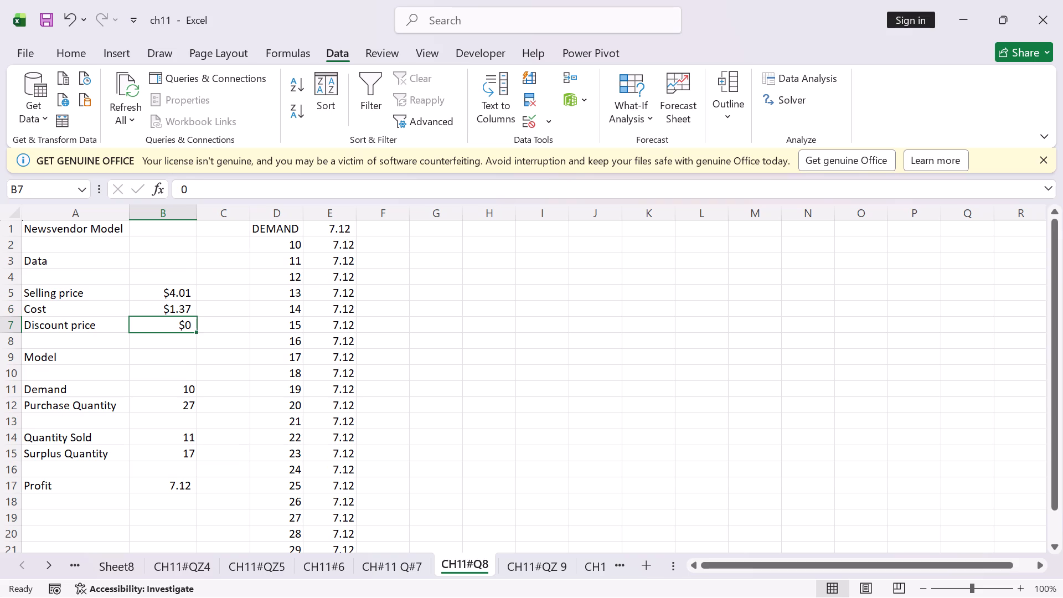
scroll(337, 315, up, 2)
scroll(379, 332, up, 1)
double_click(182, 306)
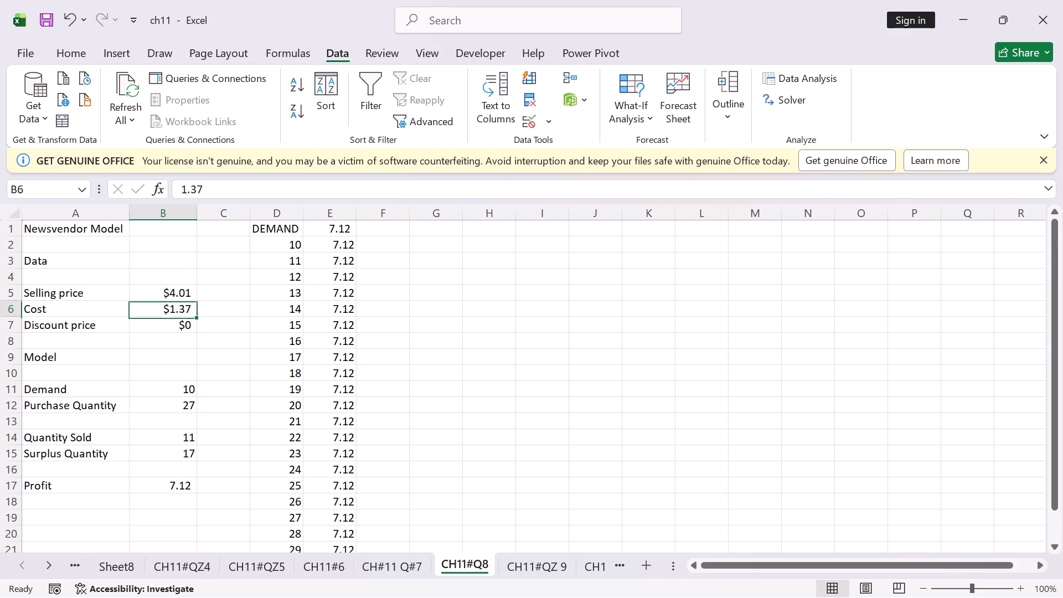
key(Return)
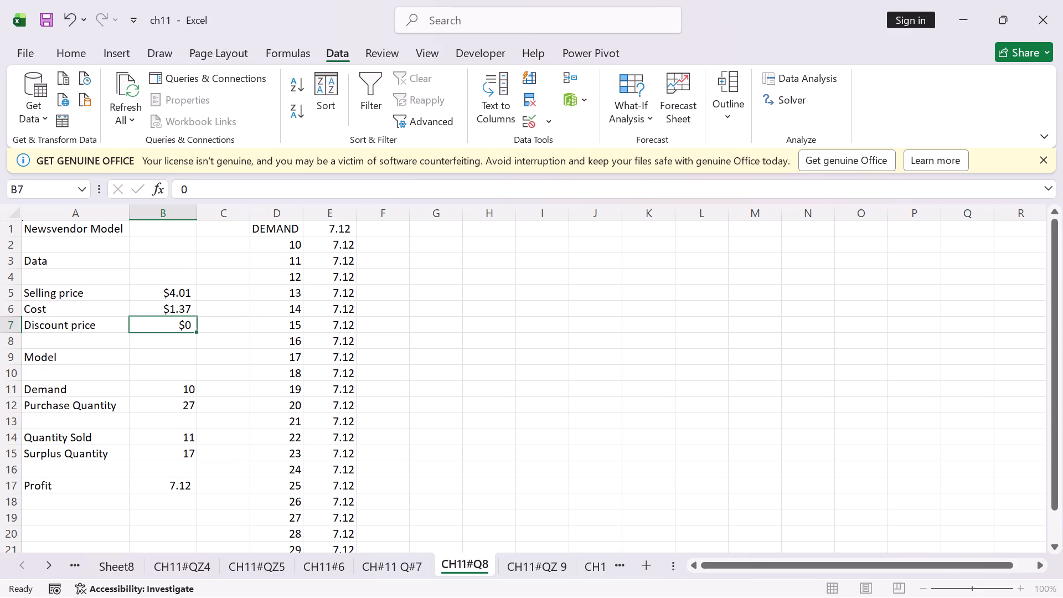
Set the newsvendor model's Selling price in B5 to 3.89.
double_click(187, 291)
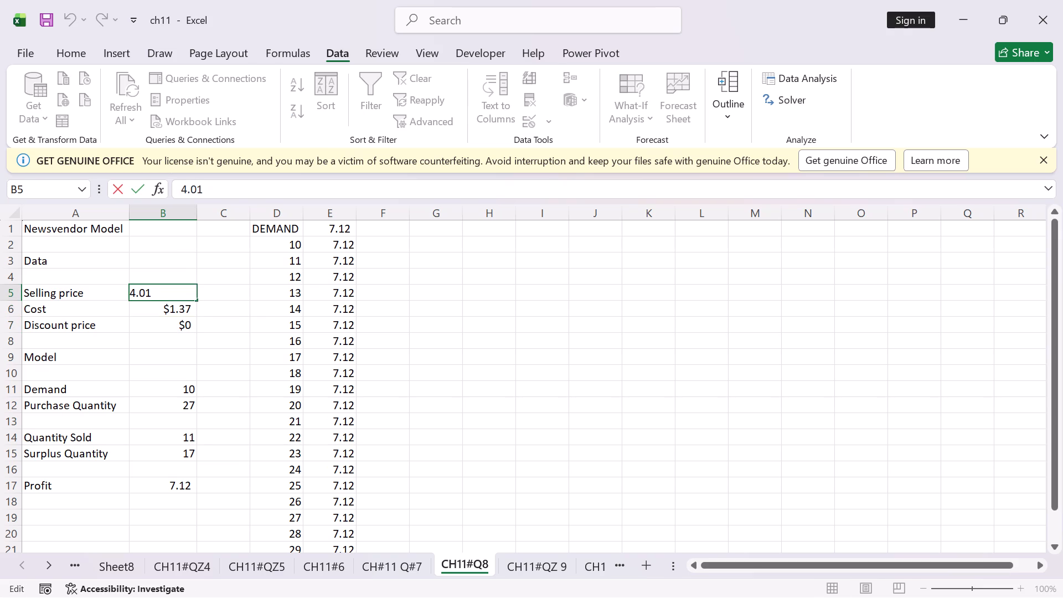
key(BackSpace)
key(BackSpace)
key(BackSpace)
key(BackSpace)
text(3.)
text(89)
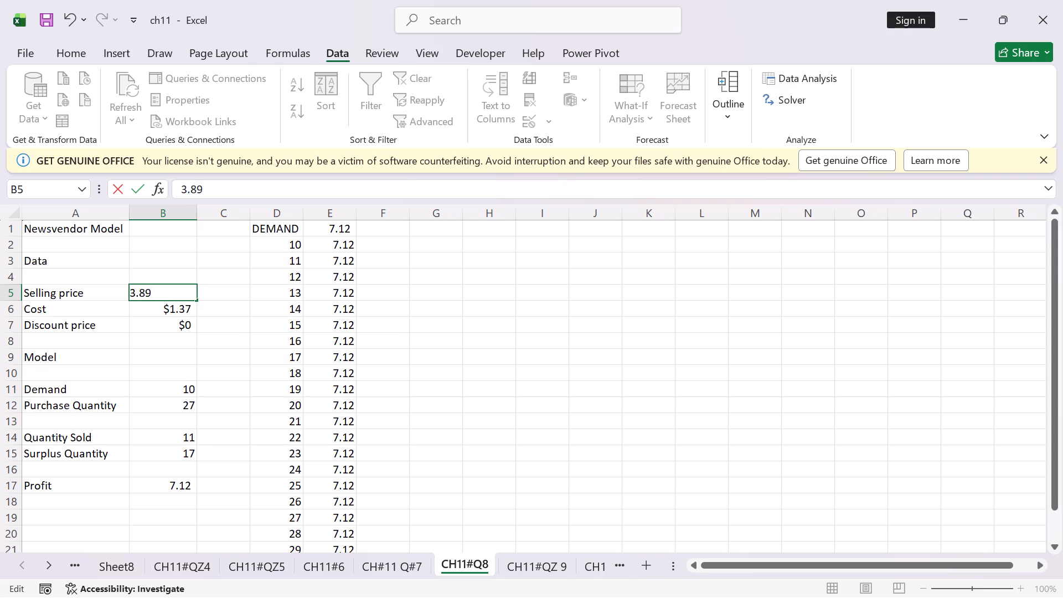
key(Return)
Overwrite the Surplus Quantity in B15 with 16.
scroll(360, 344, up, 2)
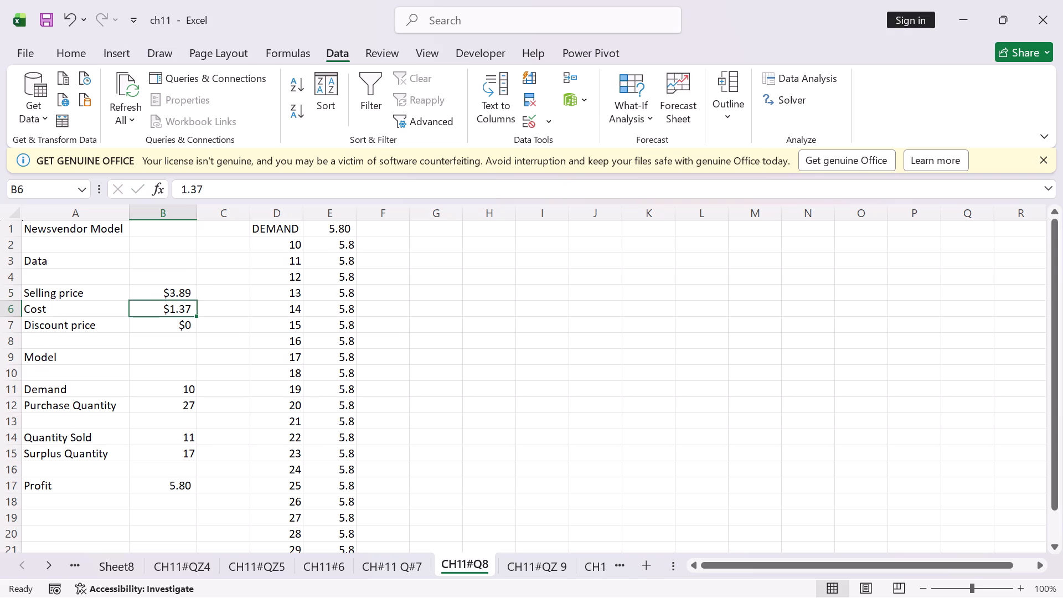
click(194, 457)
text(15)
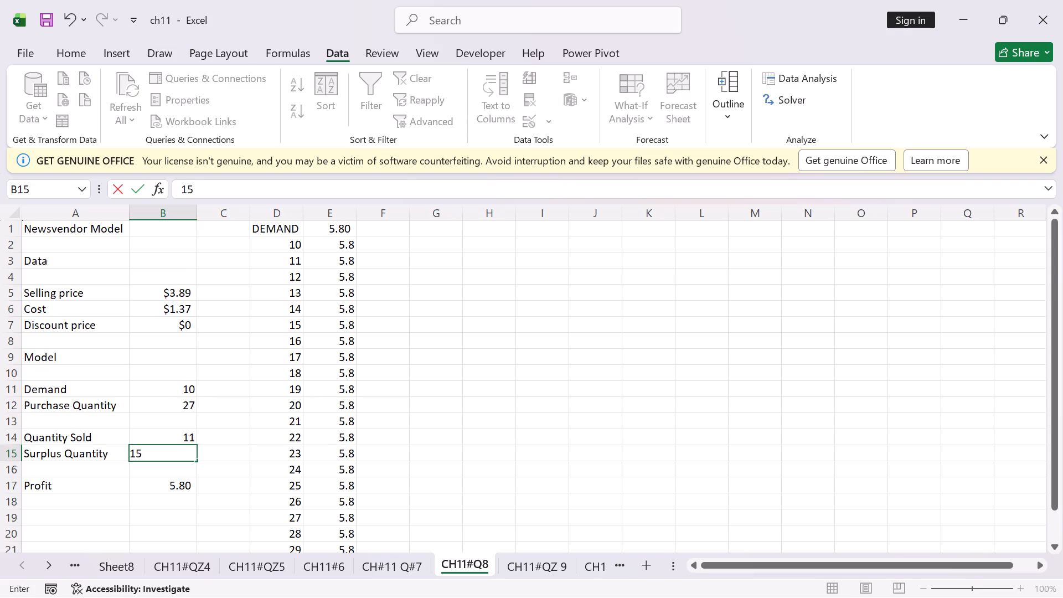
key(BackSpace)
key(6)
key(Return)
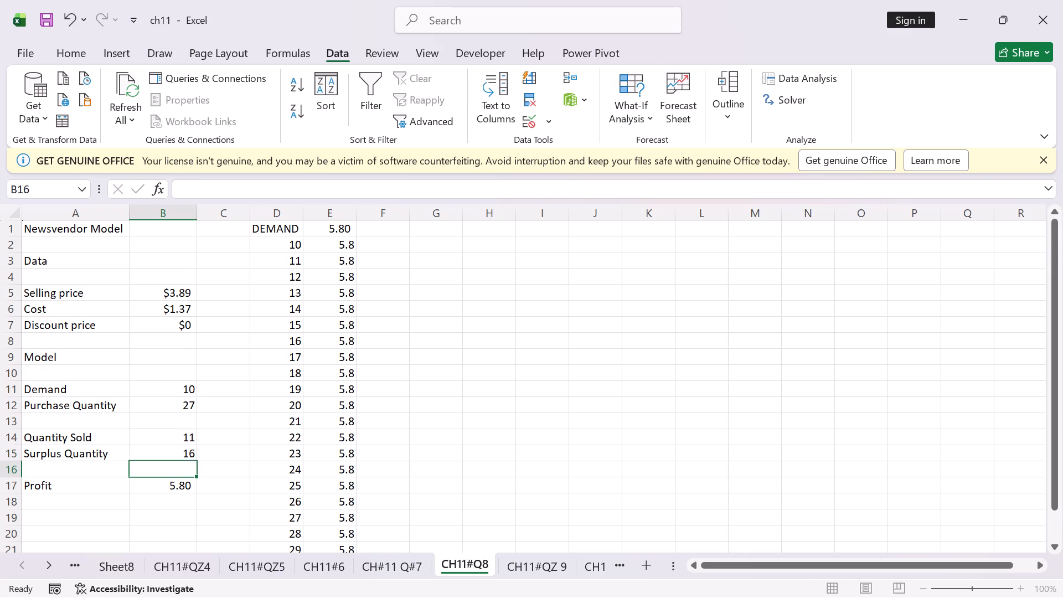
Set the newsvendor model's Cost in B6 to 1.50.
click(175, 308)
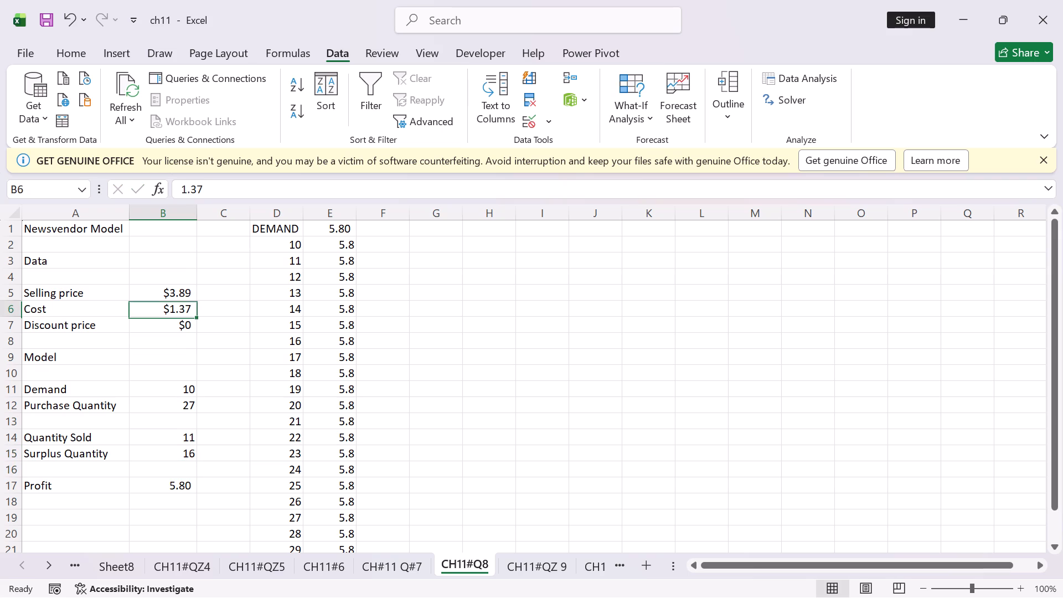
click(185, 327)
double_click(181, 307)
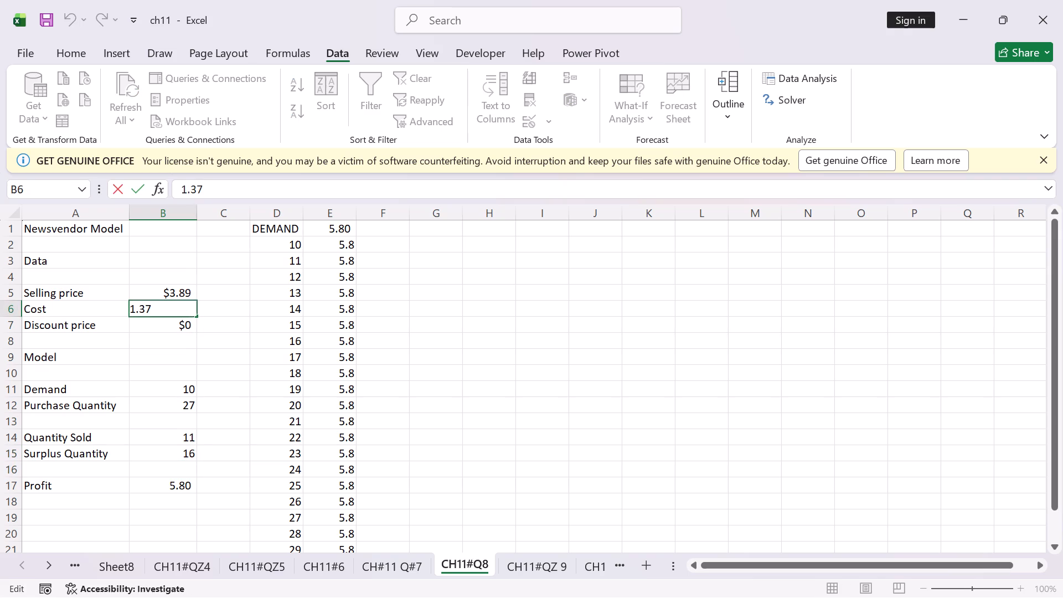
click(190, 357)
double_click(182, 308)
key(BackSpace)
key(BackSpace)
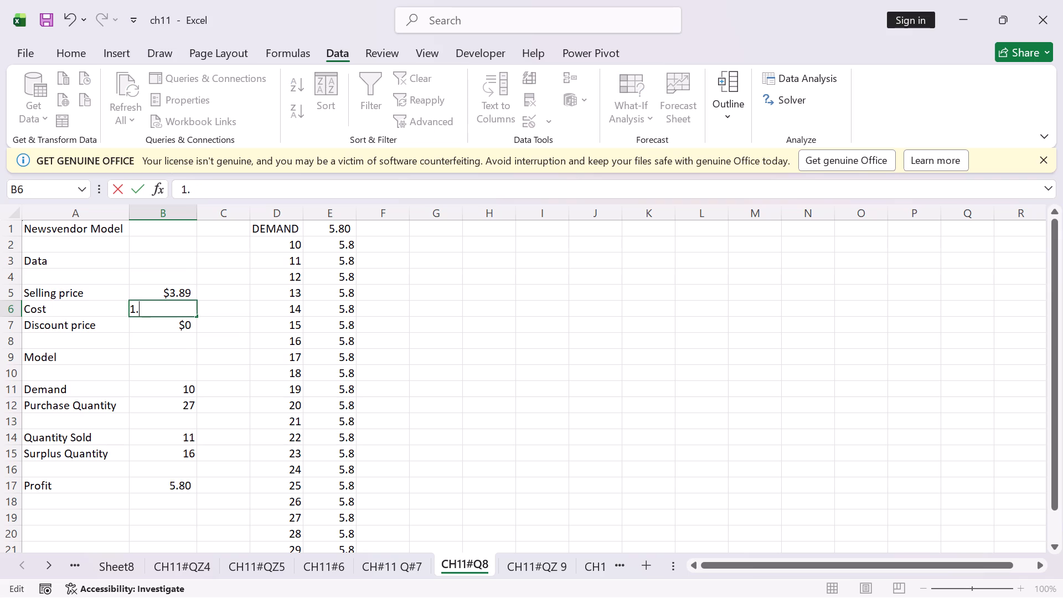
text(50)
key(Return)
Set the newsvendor model's Selling price in B5 to 3.79.
scroll(263, 345, up, 2)
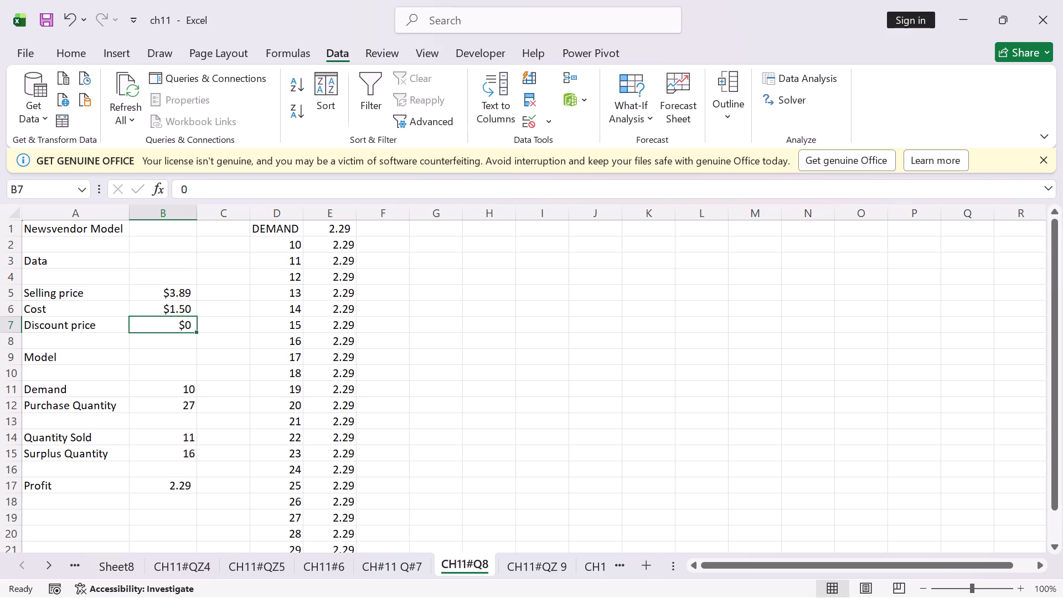
scroll(274, 350, up, 2)
click(178, 306)
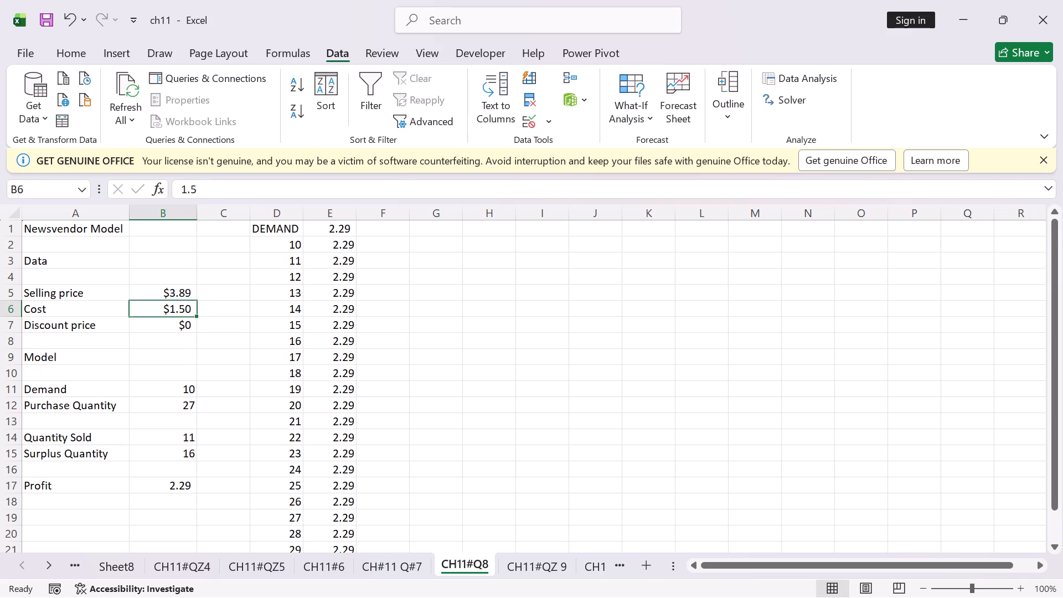
double_click(179, 295)
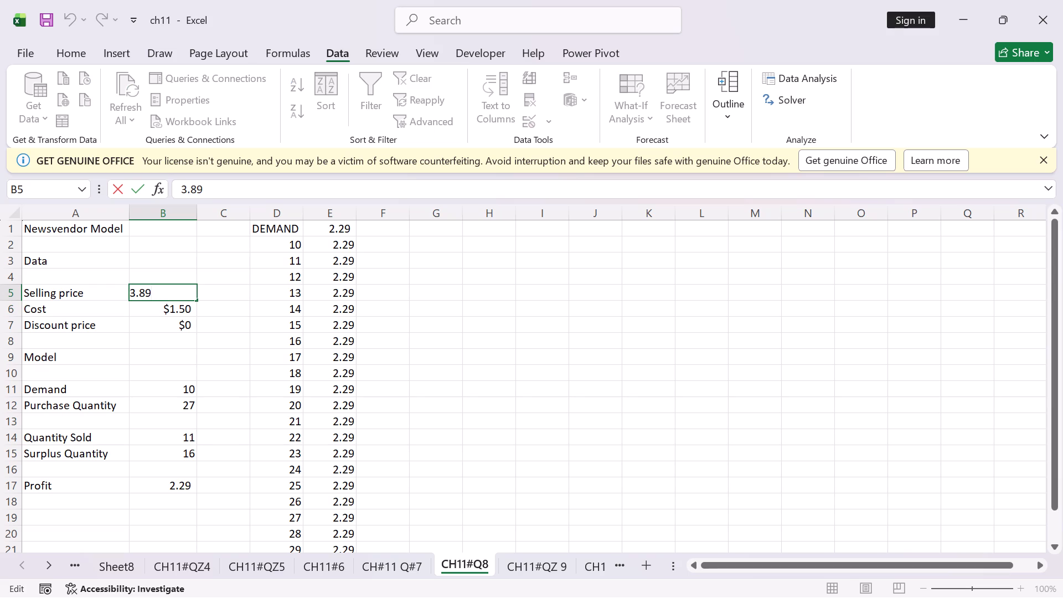
key(BackSpace)
key(BackSpace)
key(7)
key(9)
key(Return)
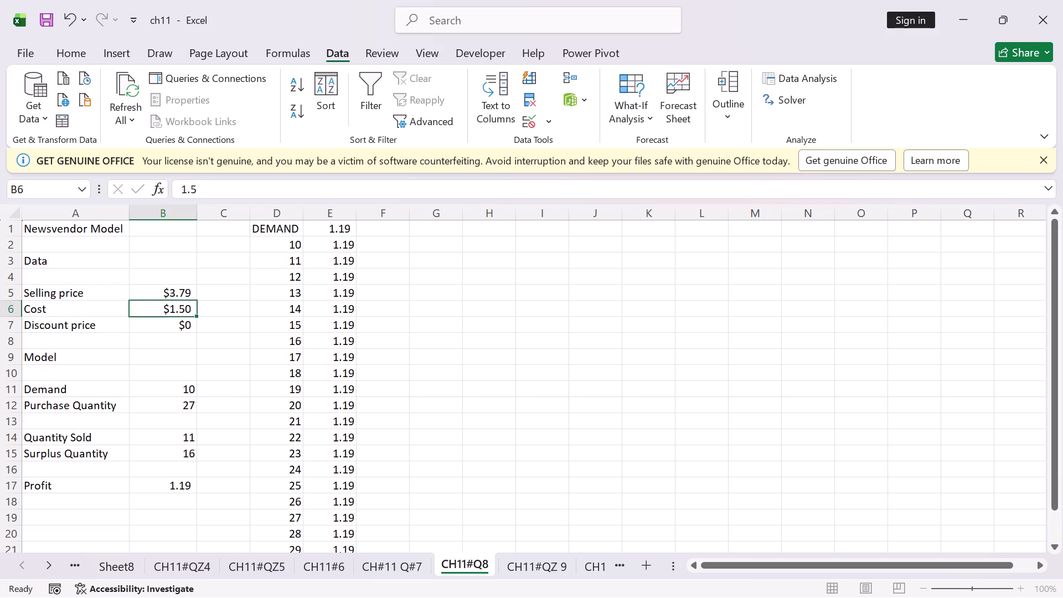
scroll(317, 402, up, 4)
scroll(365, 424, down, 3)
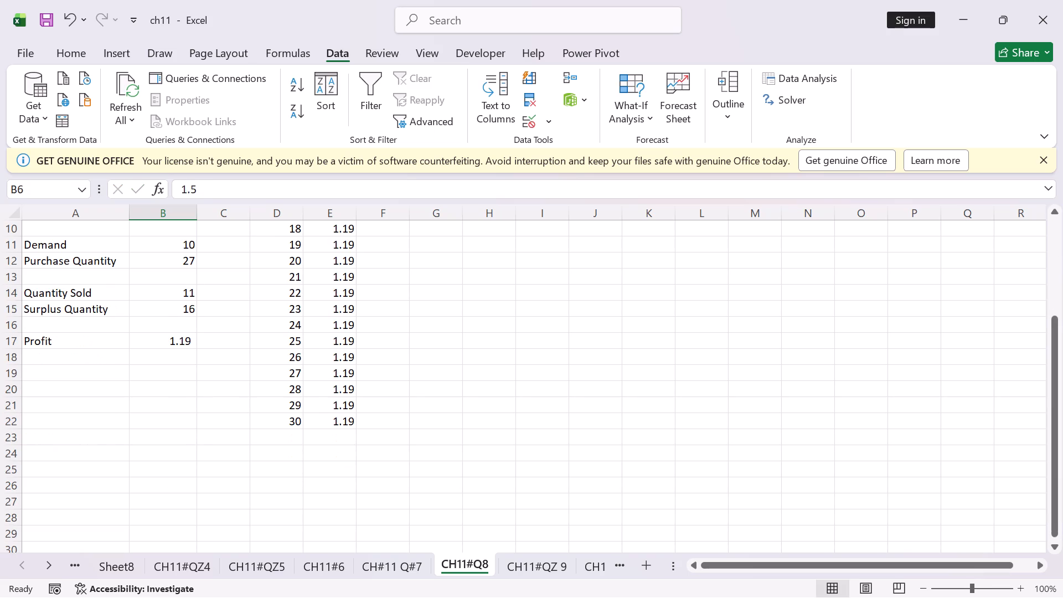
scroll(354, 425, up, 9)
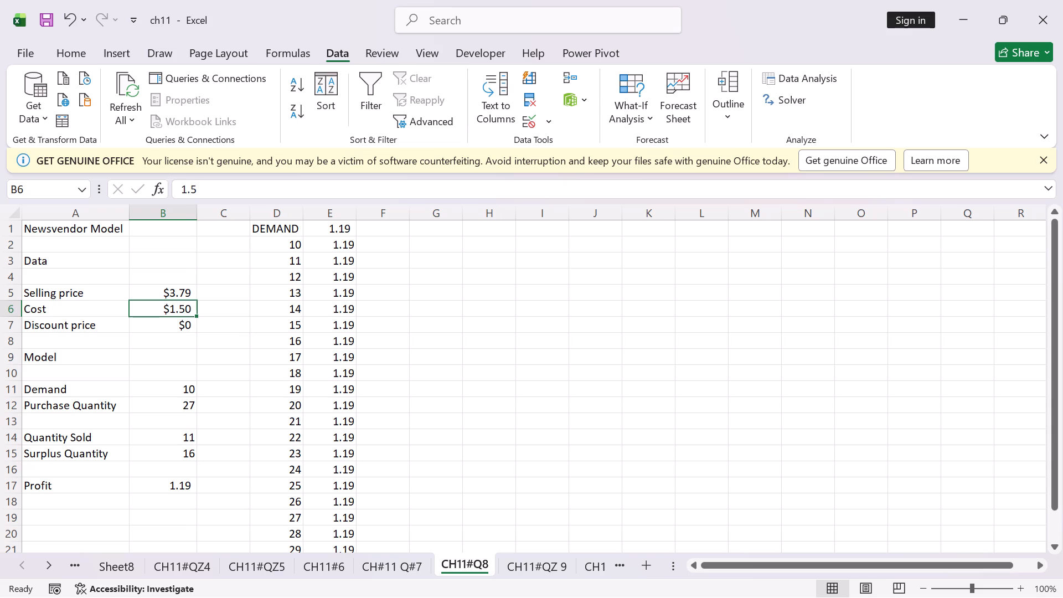
Go to the CH11#QZ 9 sheet and examine the Extended Stay Hotel inputs and the Total Revenue formula in B10.
click(519, 555)
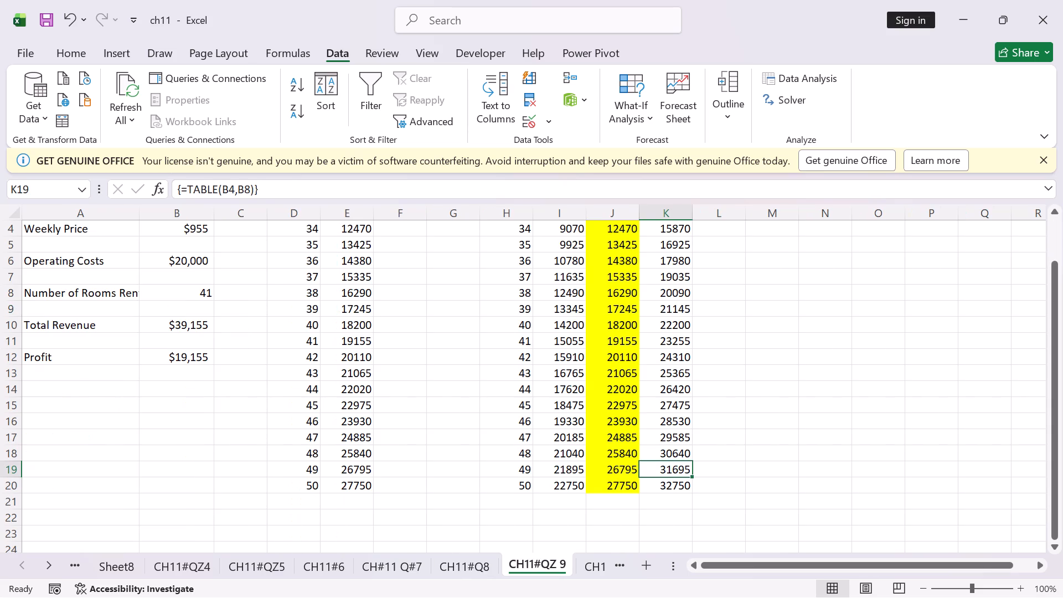
scroll(379, 397, up, 8)
click(195, 280)
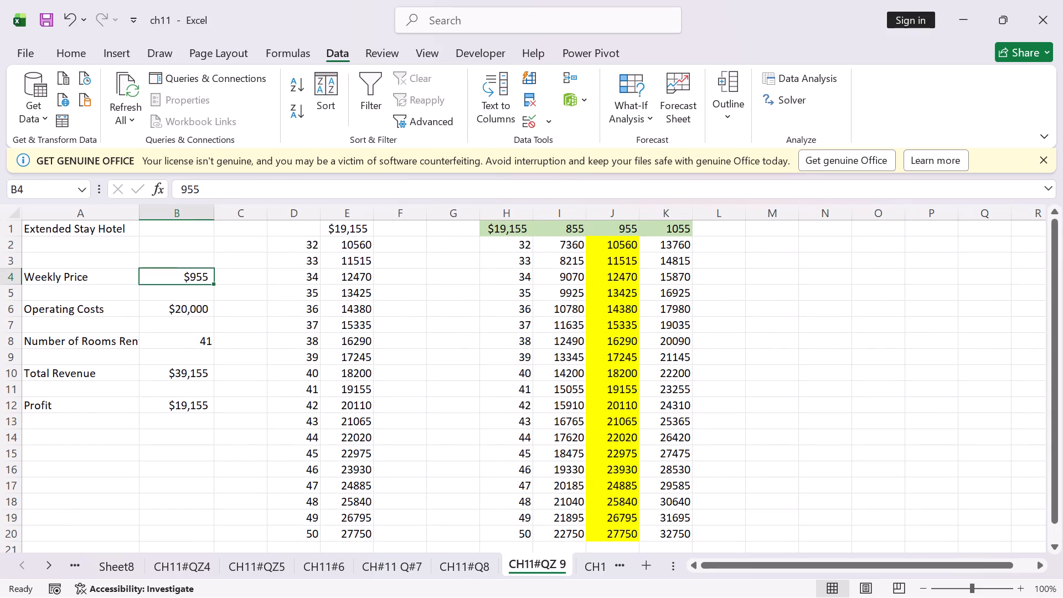
click(183, 302)
double_click(192, 369)
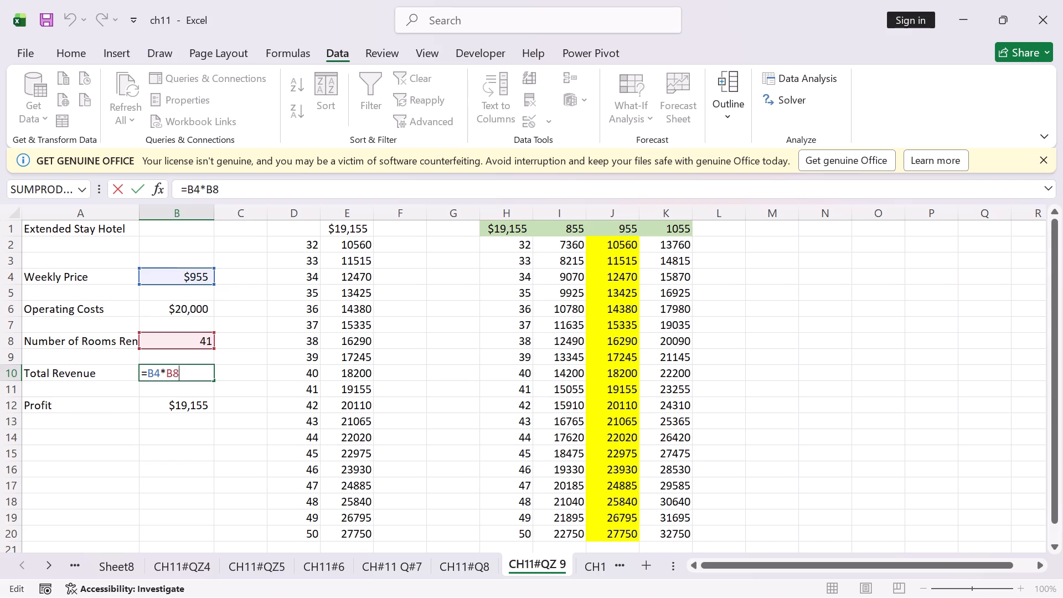
key(Return)
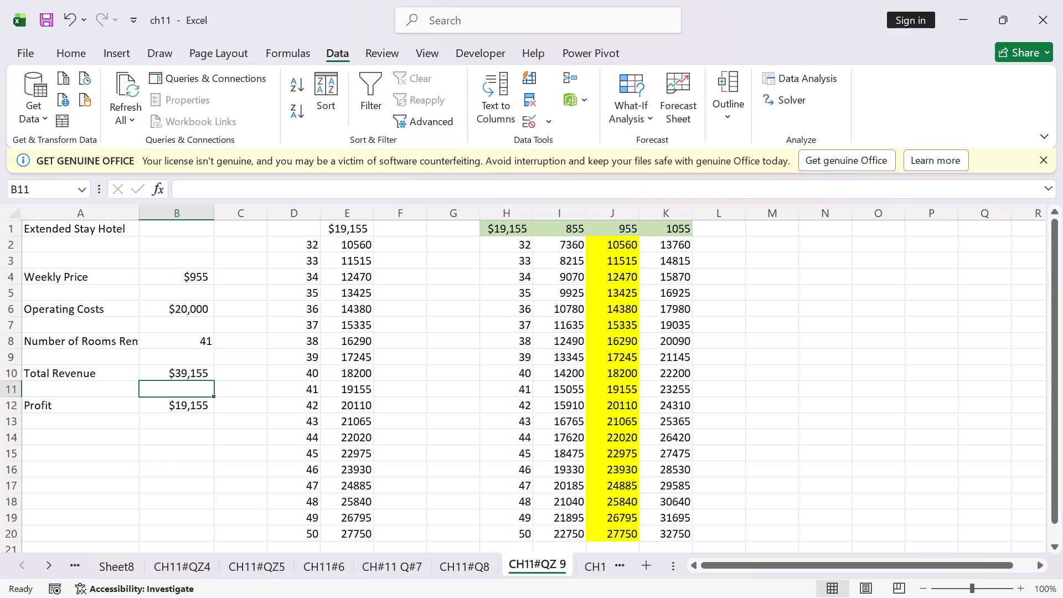
scroll(453, 372, down, 3)
scroll(543, 420, up, 5)
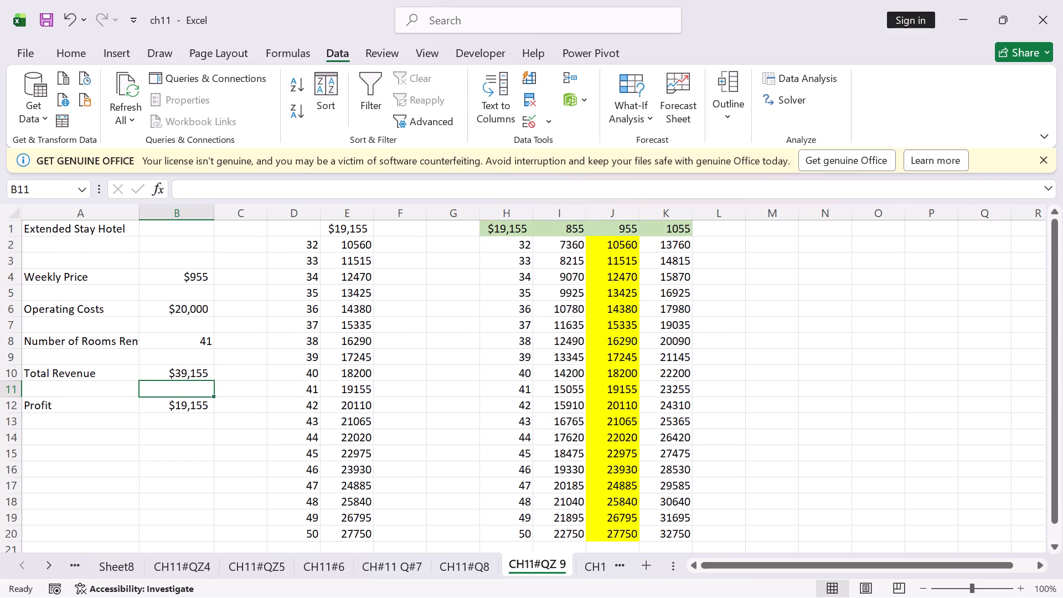
scroll(428, 387, up, 1)
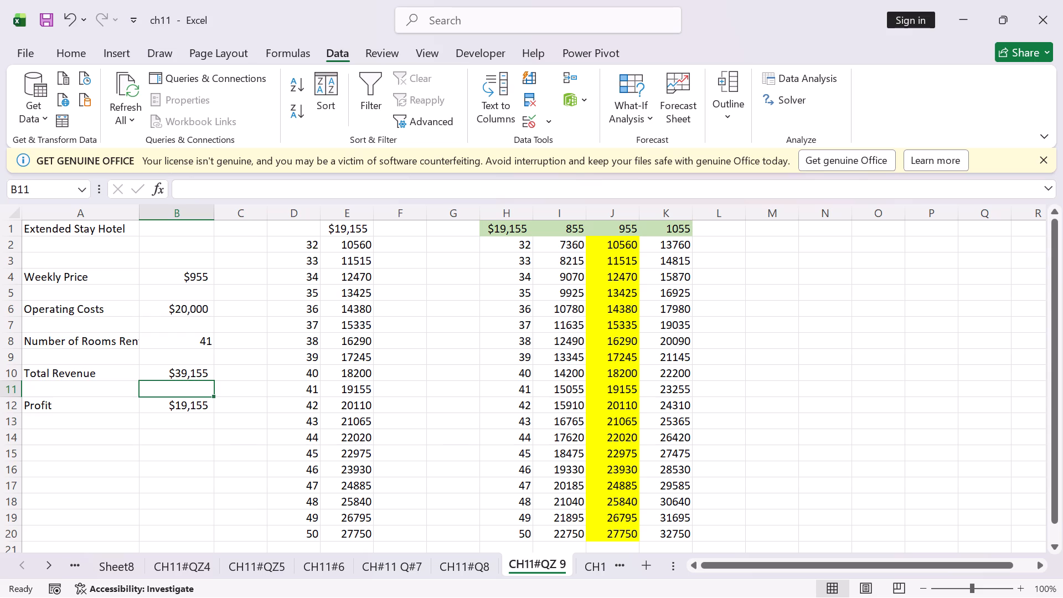
click(179, 306)
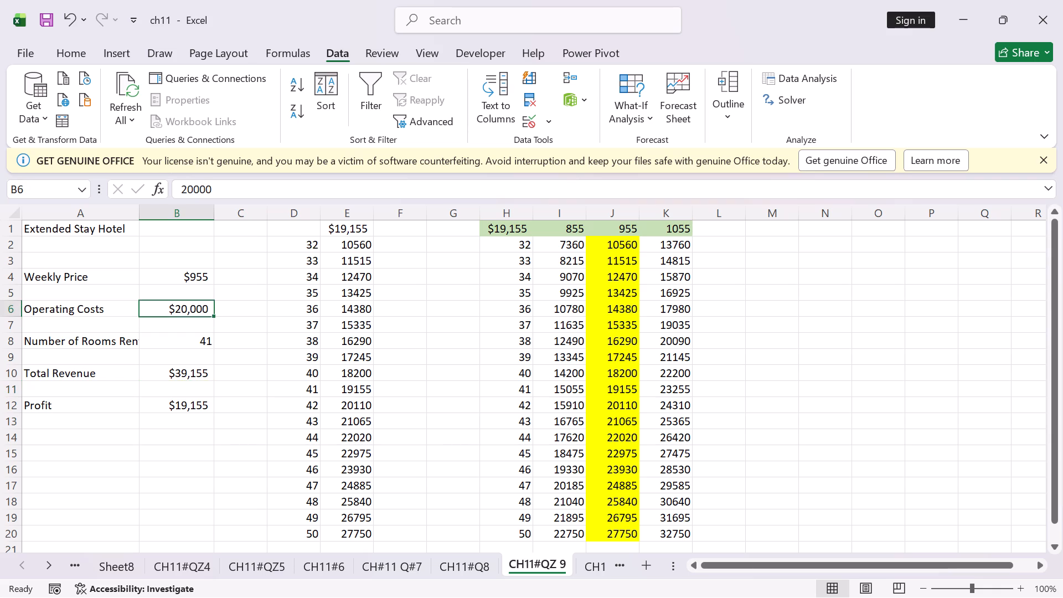
double_click(184, 308)
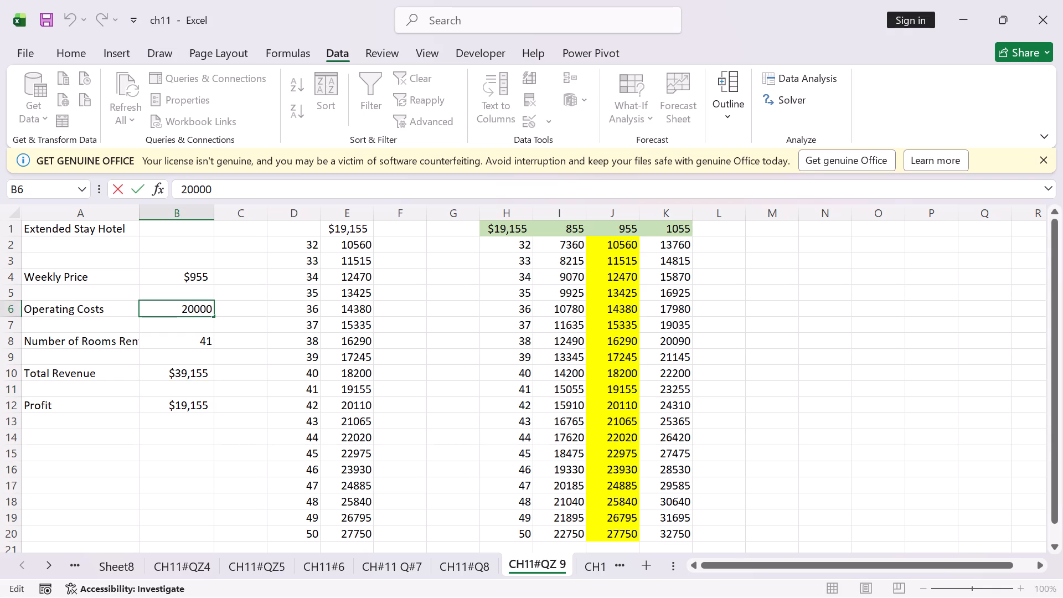
click(195, 343)
scroll(374, 375, down, 2)
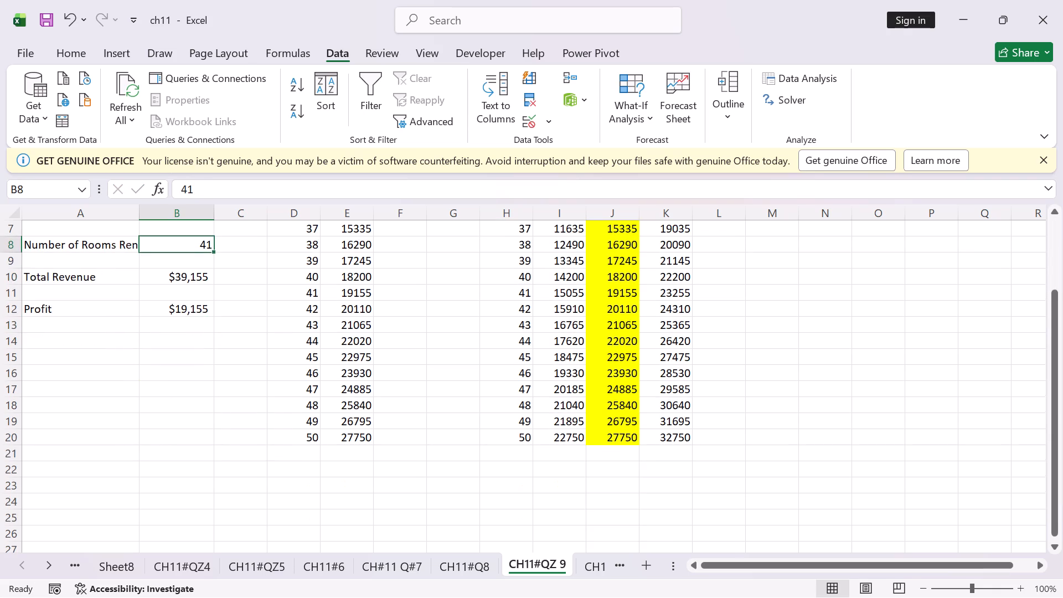
scroll(677, 444, up, 3)
Inspect cells of the two-way profit data table in the 955 and 855 weekly price columns.
click(610, 408)
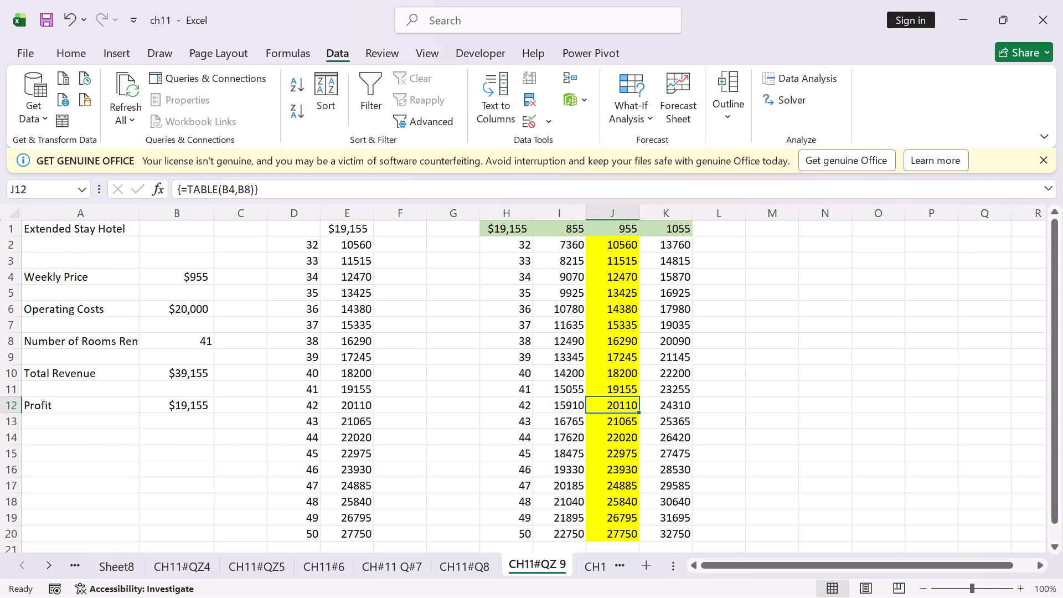
scroll(595, 391, up, 3)
click(607, 297)
click(616, 256)
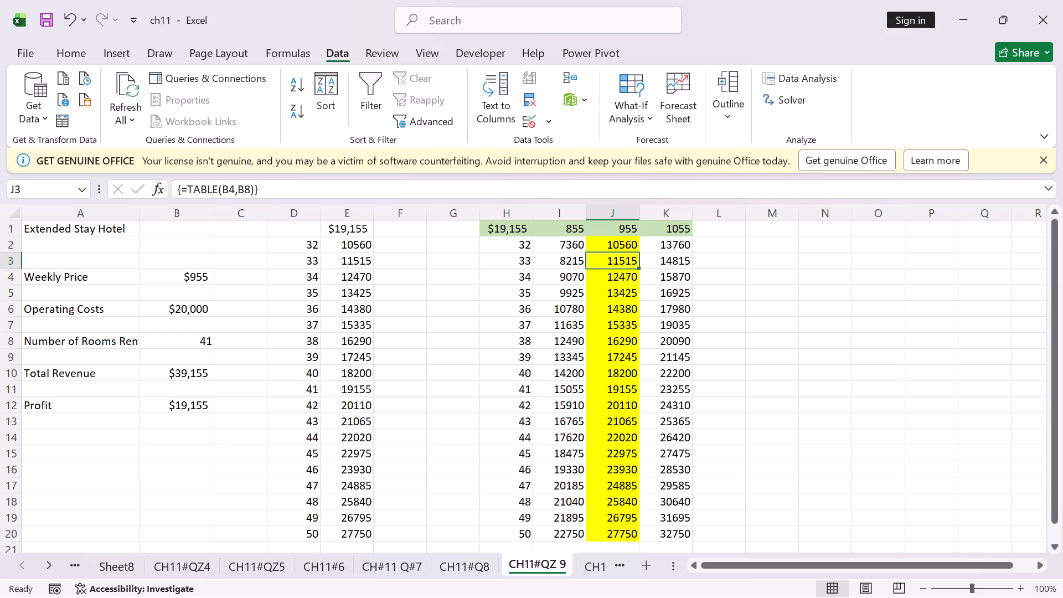
click(579, 229)
click(579, 259)
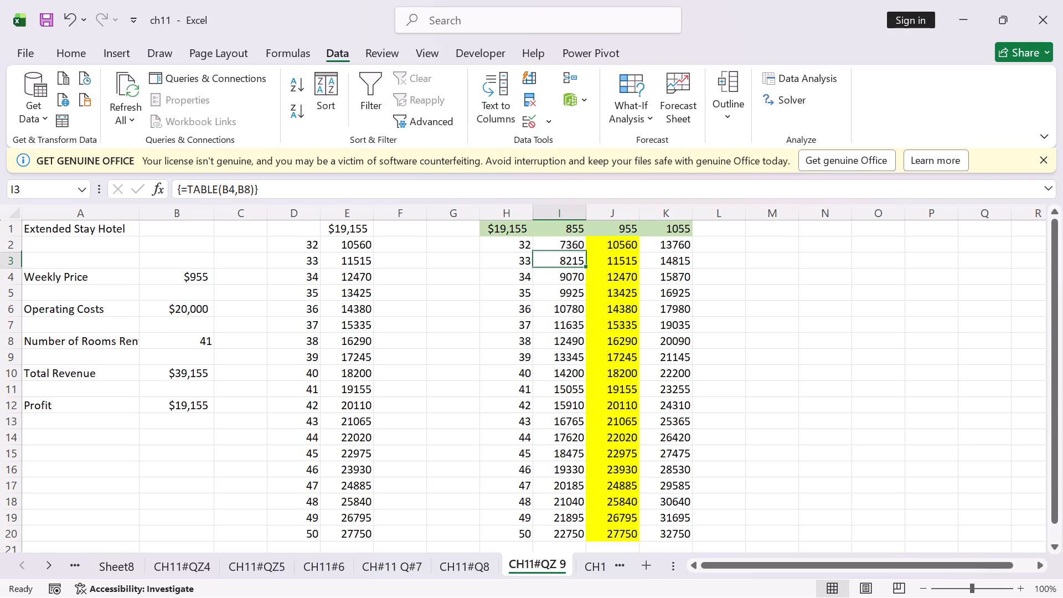
click(565, 291)
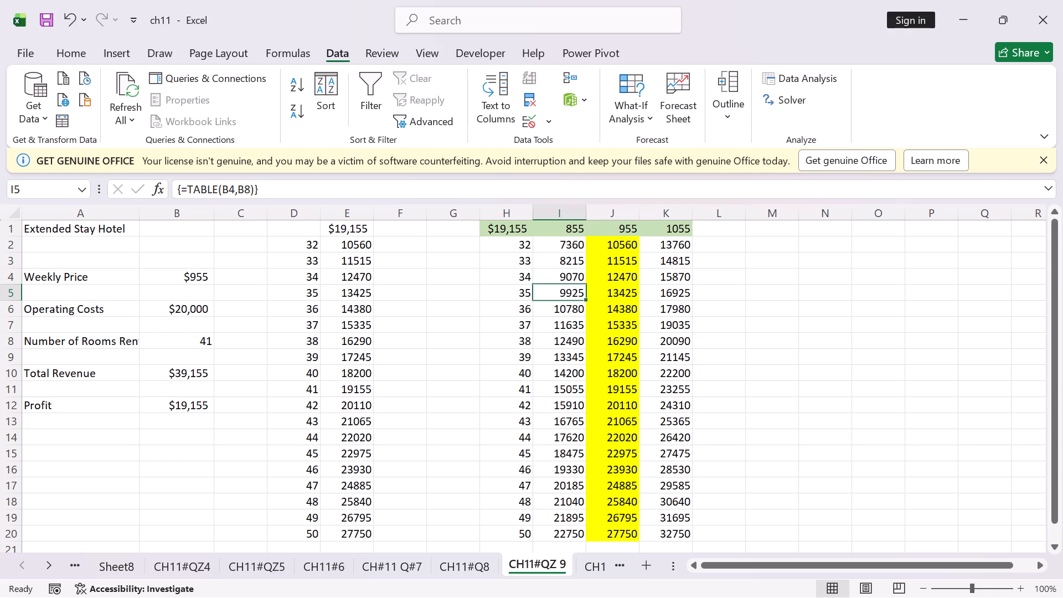
Examine the two-way data table's 855 price column, the Extended Stay Hotel inputs and the Total Revenue formula in B10.
click(577, 377)
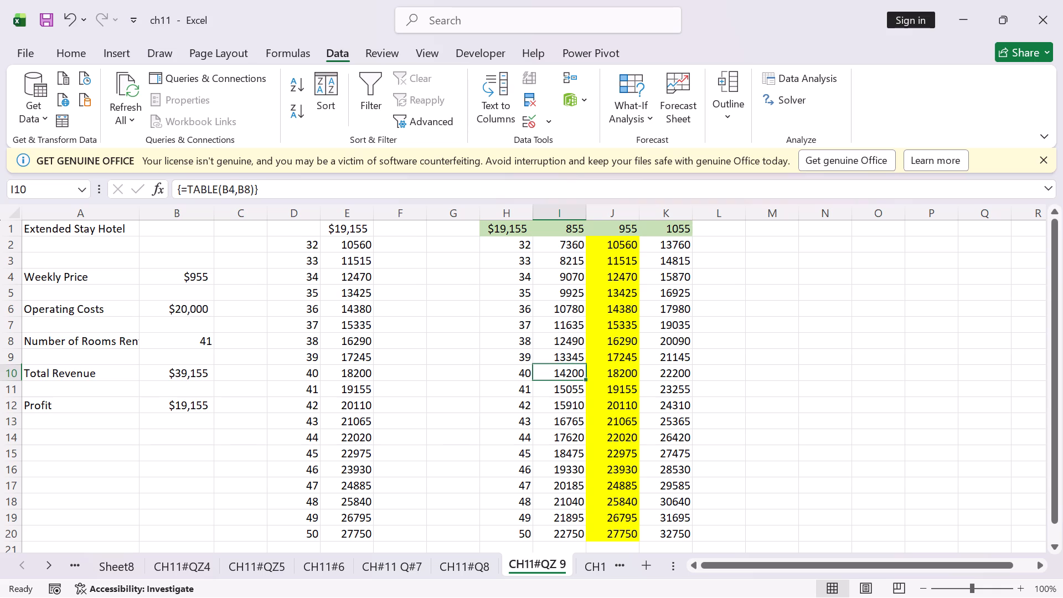
click(573, 349)
scroll(214, 279, up, 2)
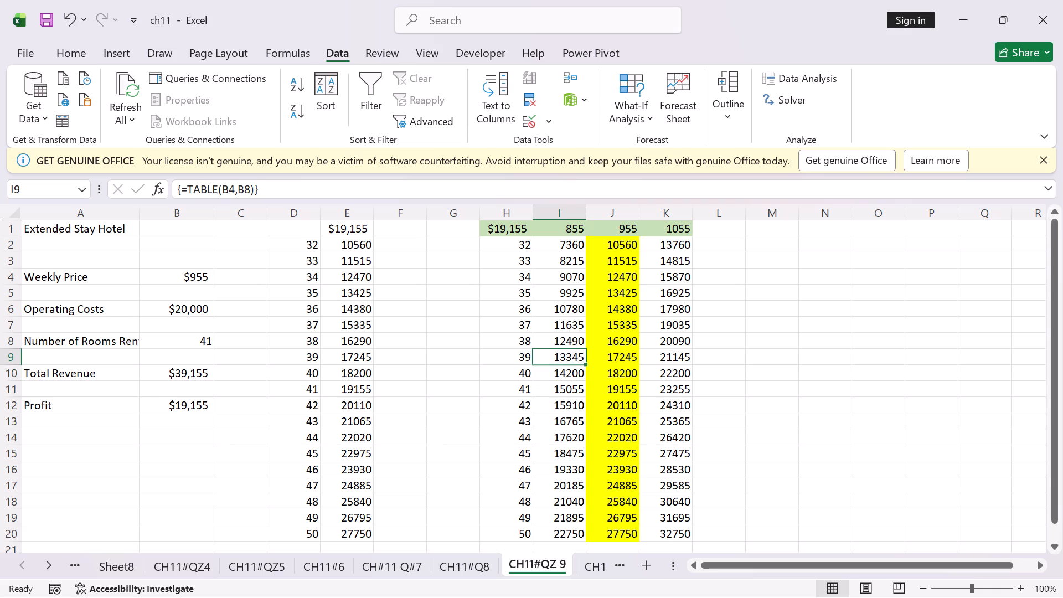
click(198, 281)
click(193, 299)
click(190, 308)
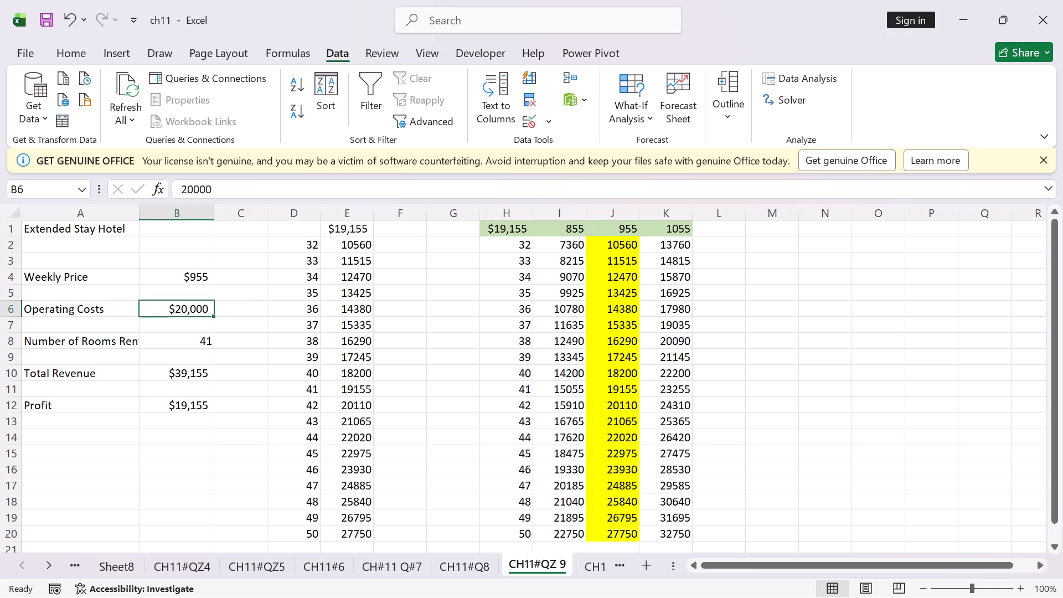
click(189, 374)
double_click(189, 374)
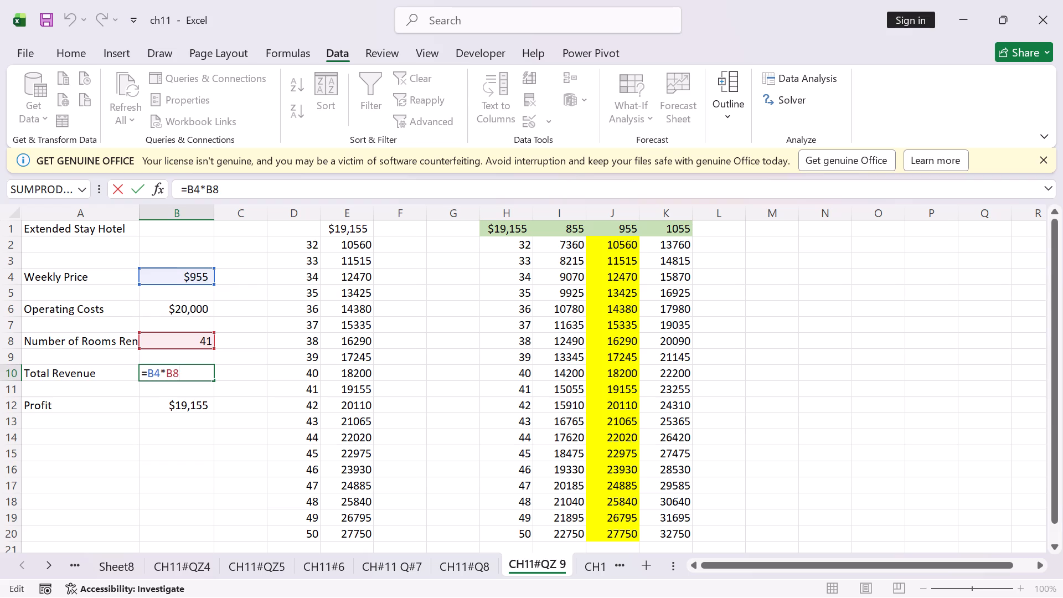
key(Return)
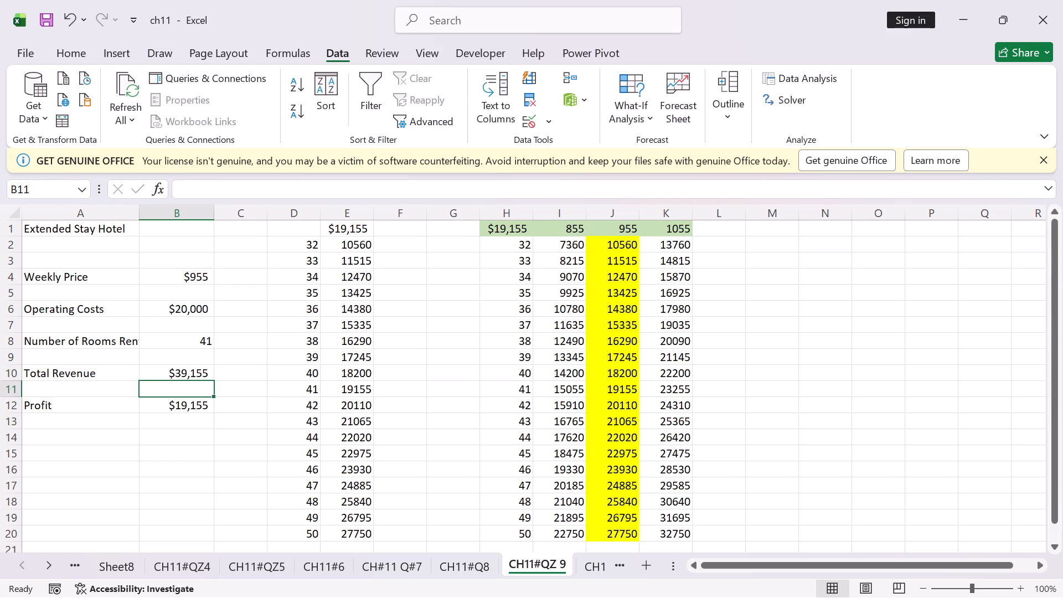
scroll(358, 366, up, 4)
scroll(368, 374, down, 4)
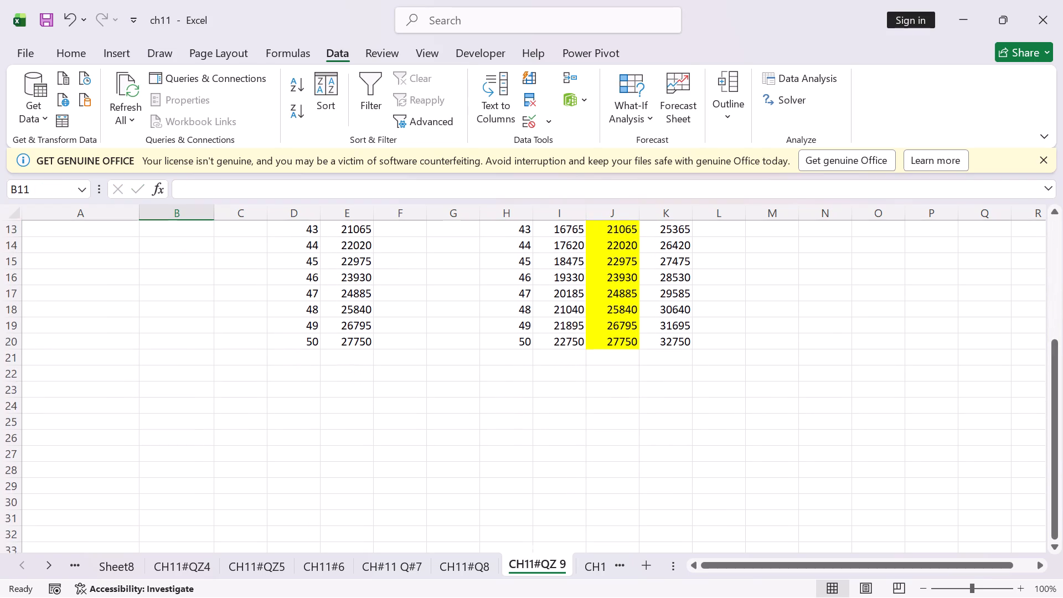
scroll(389, 395, up, 5)
Go to the CH11#QZ10 sheet and inspect the Ticket Price and the Ticket Revenue formula in B6.
click(581, 568)
scroll(363, 436, up, 5)
click(261, 276)
click(256, 313)
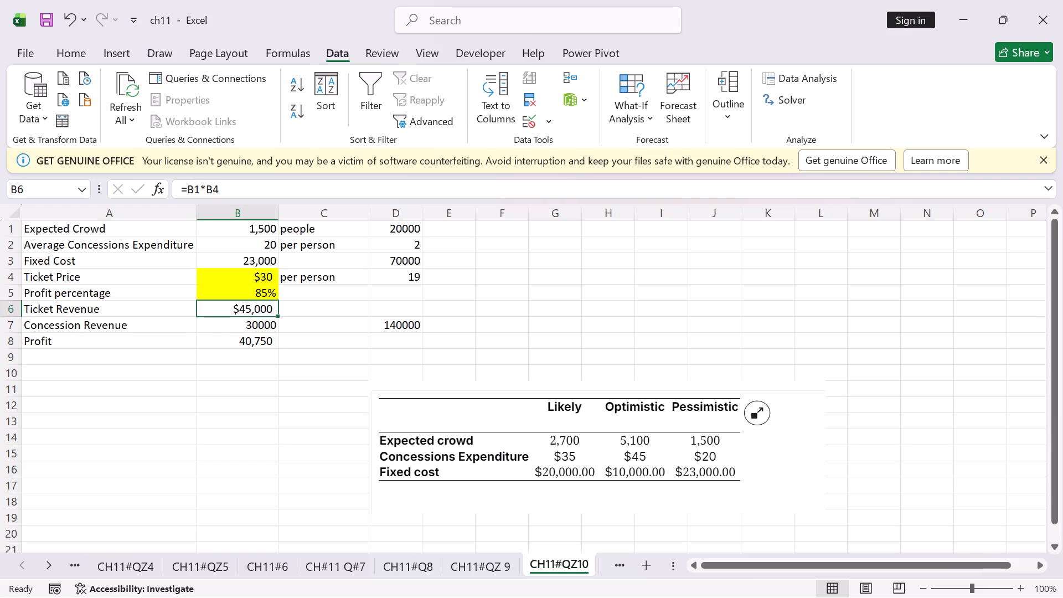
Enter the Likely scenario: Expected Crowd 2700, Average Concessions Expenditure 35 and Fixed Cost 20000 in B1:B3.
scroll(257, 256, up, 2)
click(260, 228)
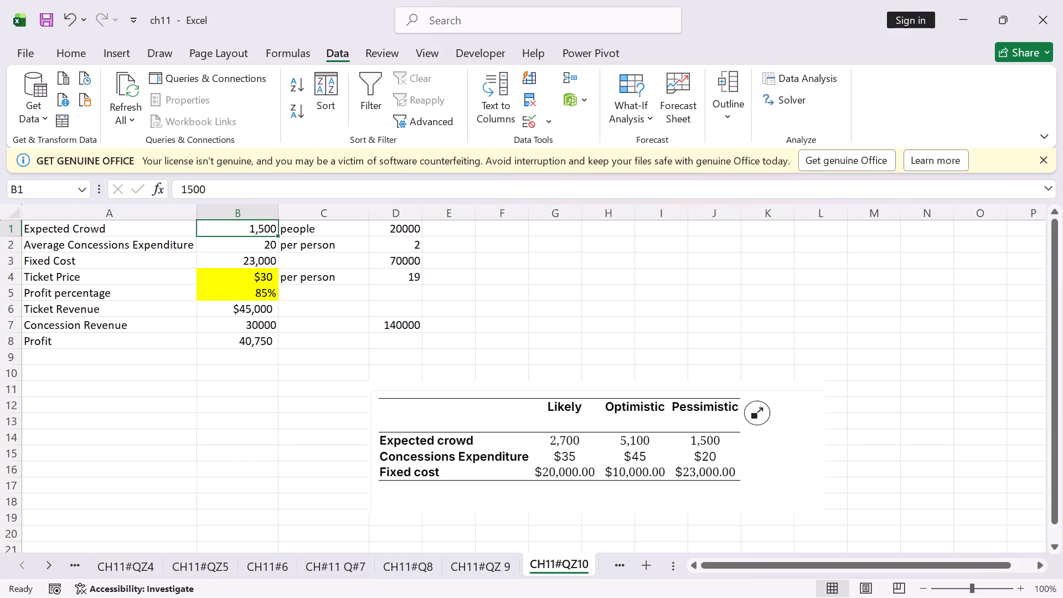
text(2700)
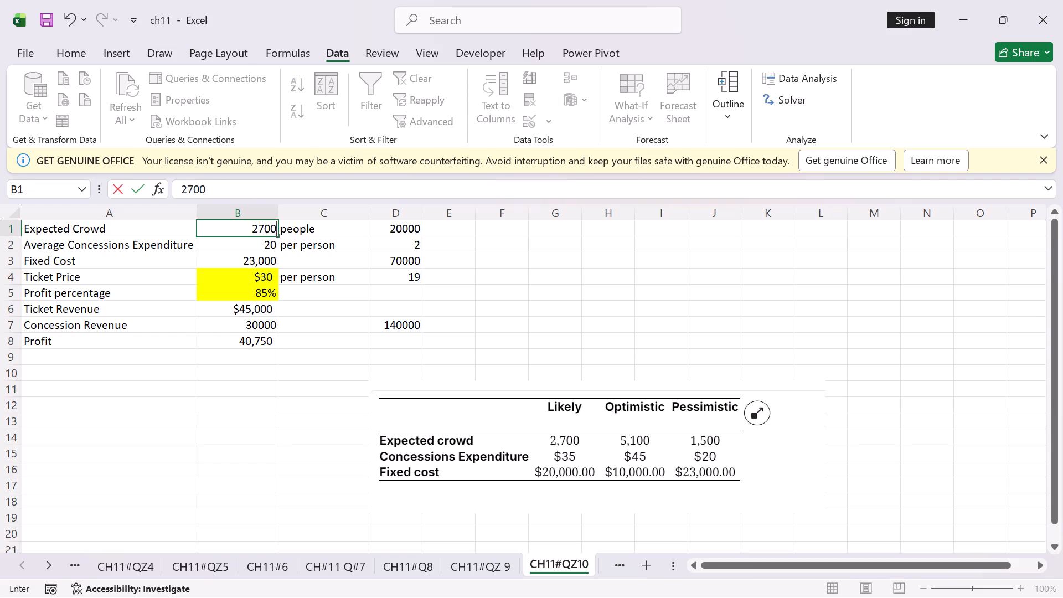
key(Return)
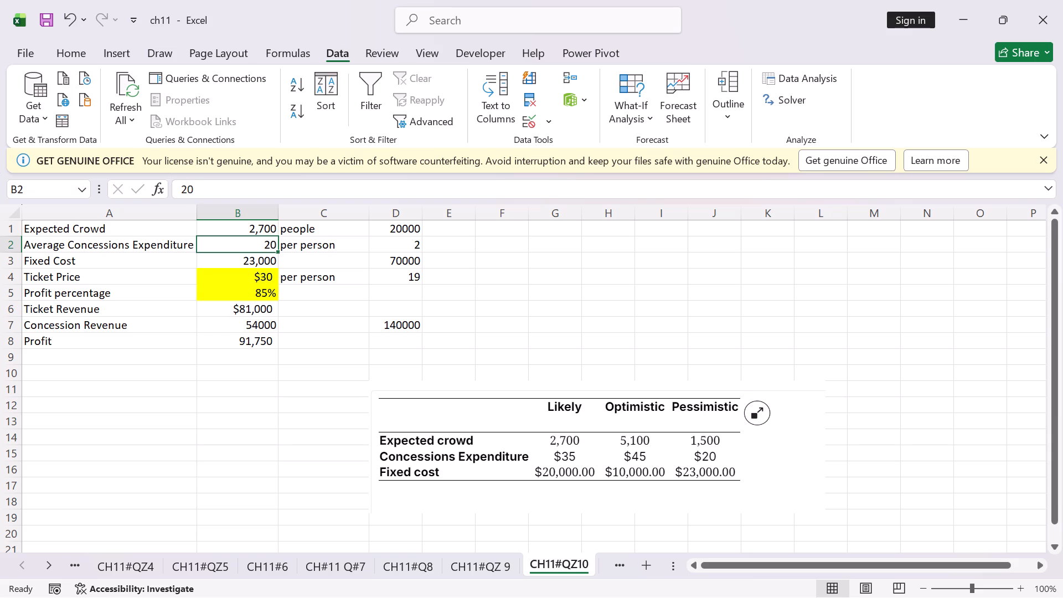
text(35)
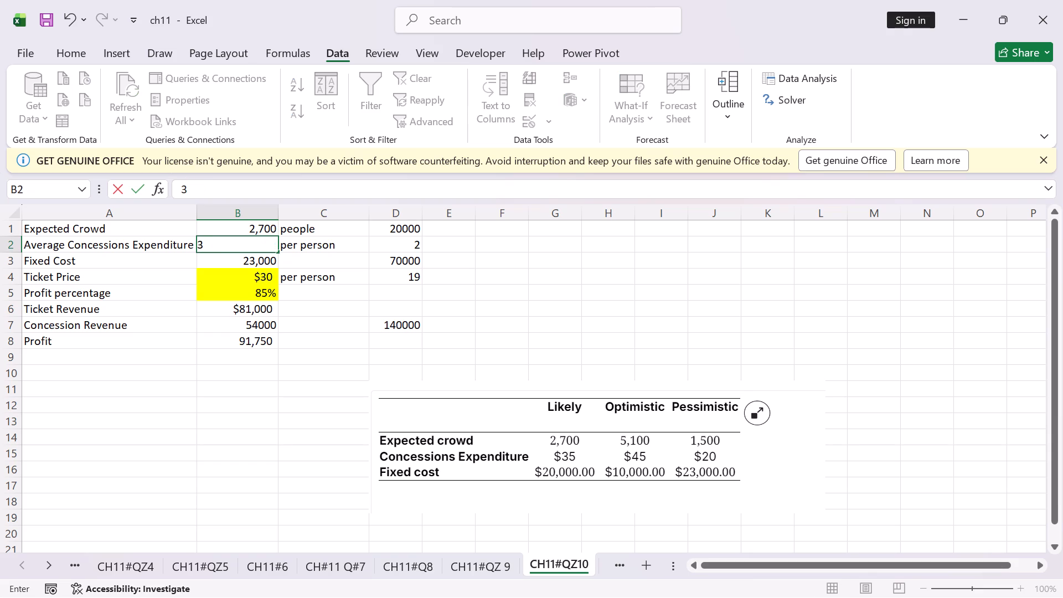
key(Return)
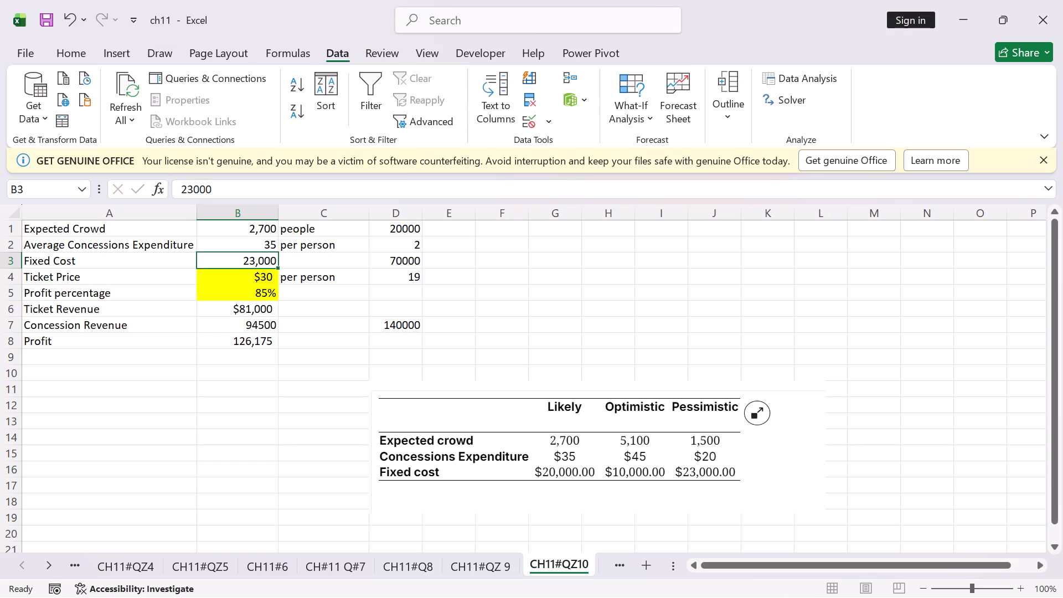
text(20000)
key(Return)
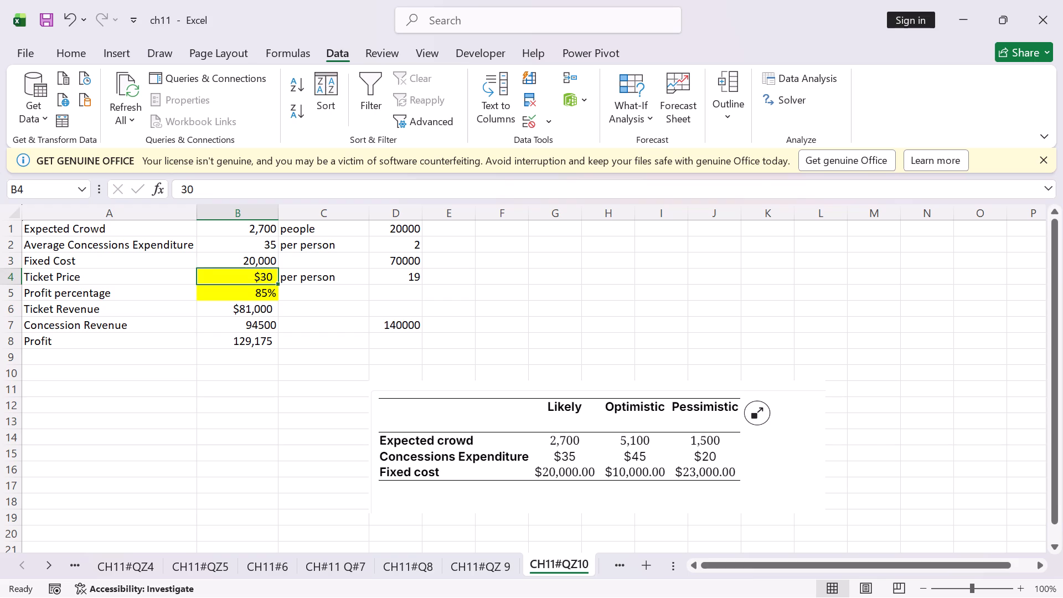
Inspect the Profit formula in B8 and its referenced cells, leaving it unedited.
click(250, 347)
double_click(250, 340)
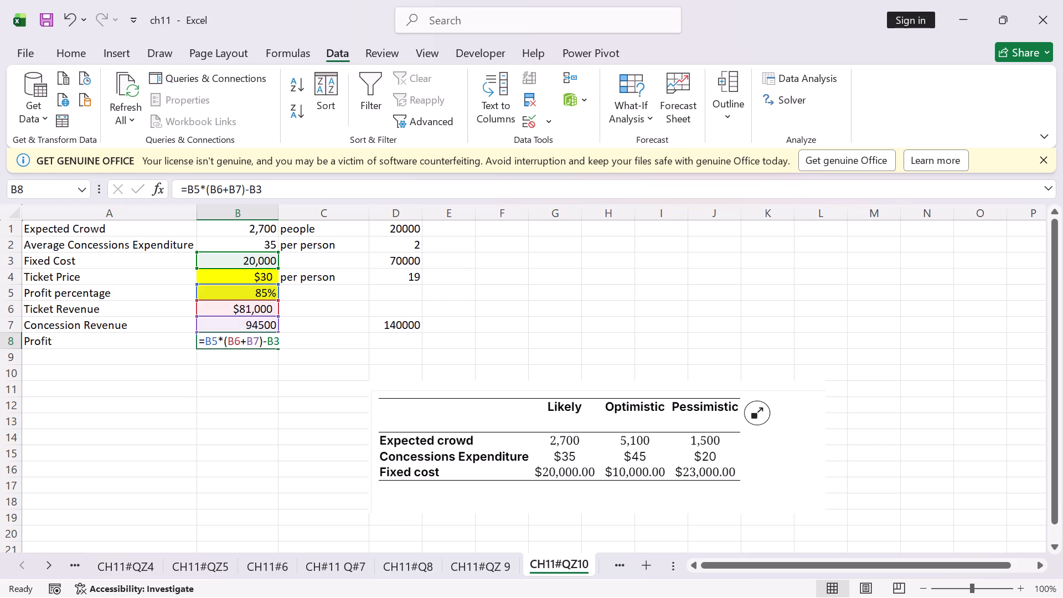
click(277, 339)
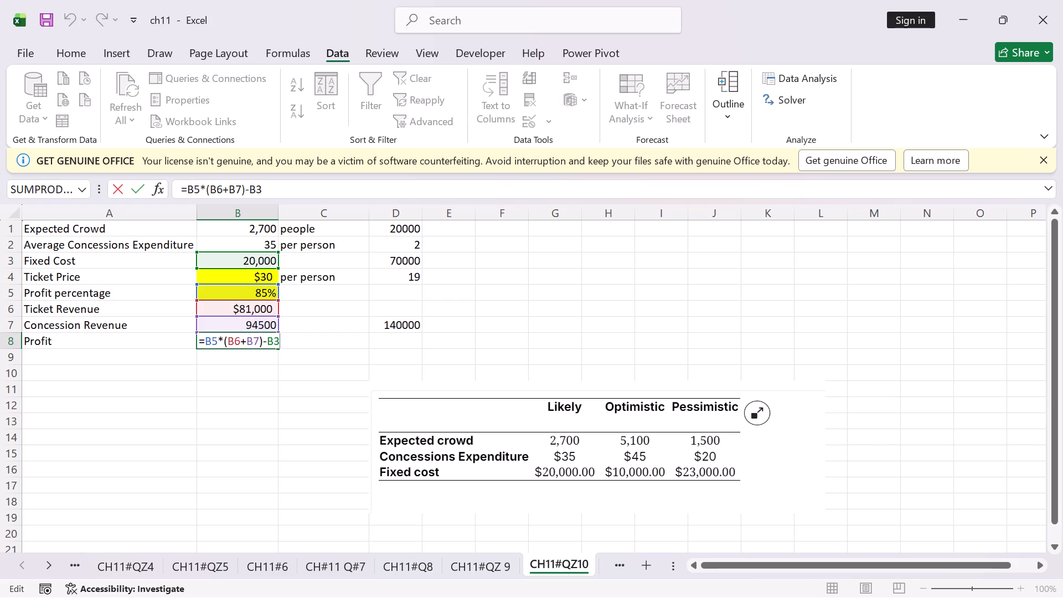
key(Return)
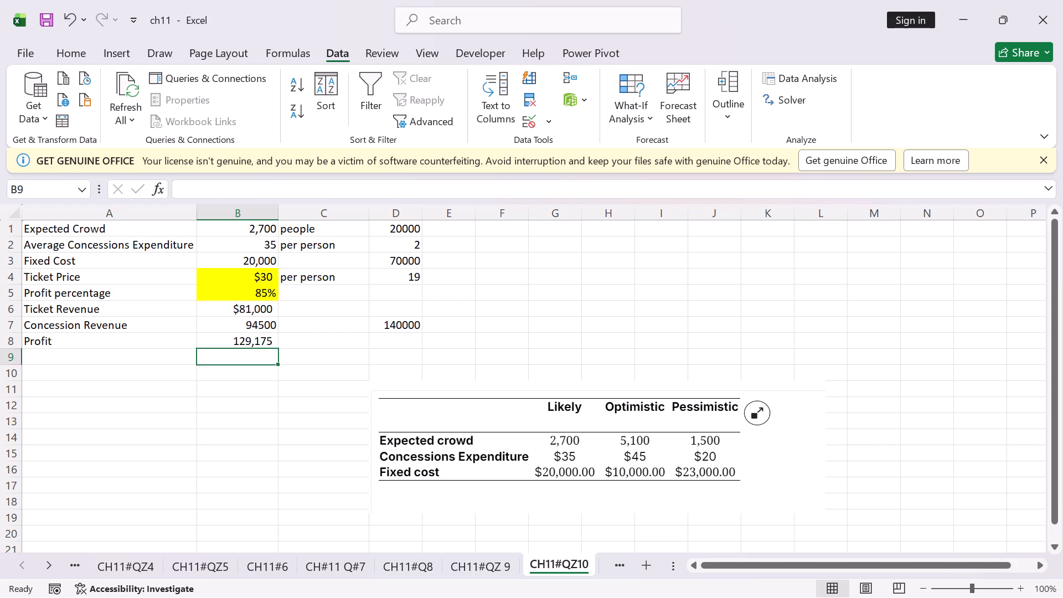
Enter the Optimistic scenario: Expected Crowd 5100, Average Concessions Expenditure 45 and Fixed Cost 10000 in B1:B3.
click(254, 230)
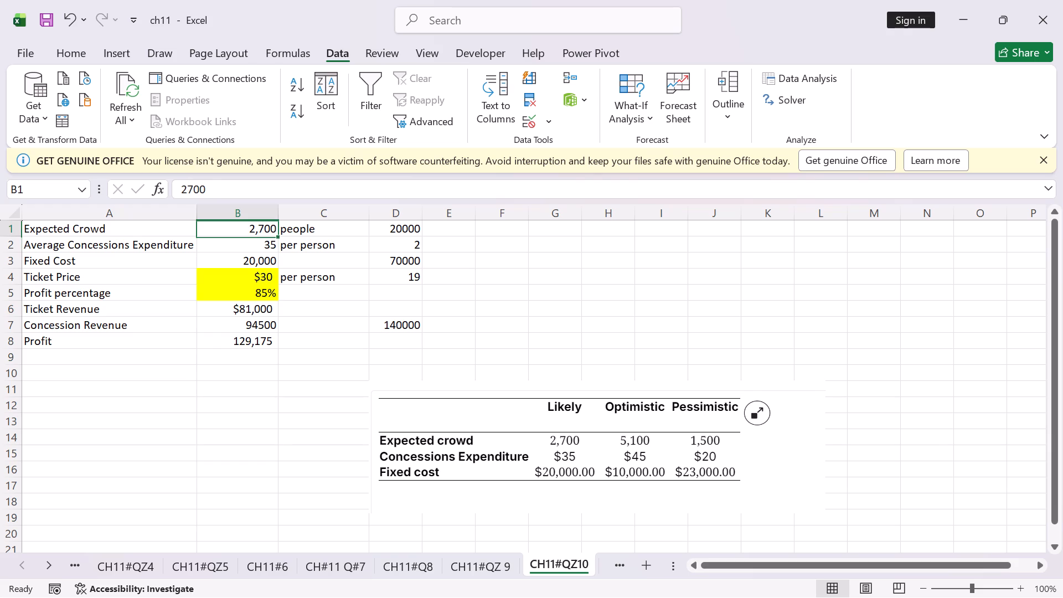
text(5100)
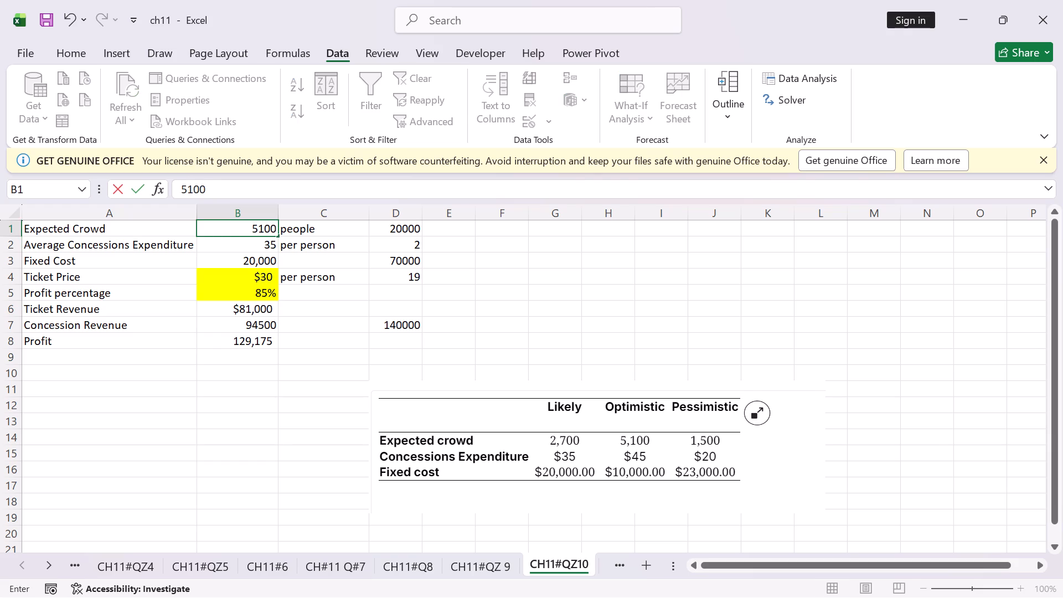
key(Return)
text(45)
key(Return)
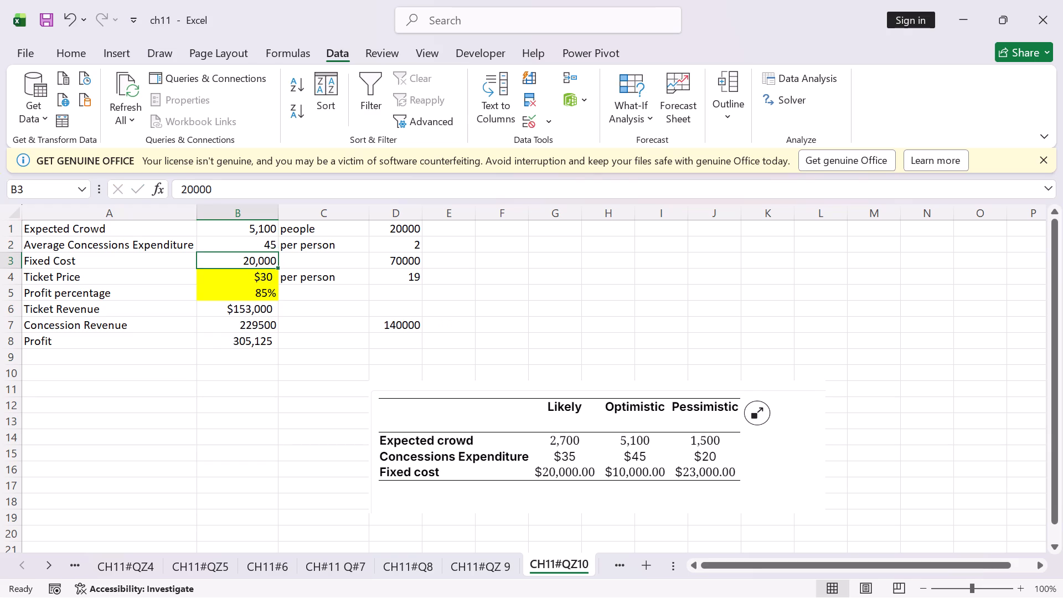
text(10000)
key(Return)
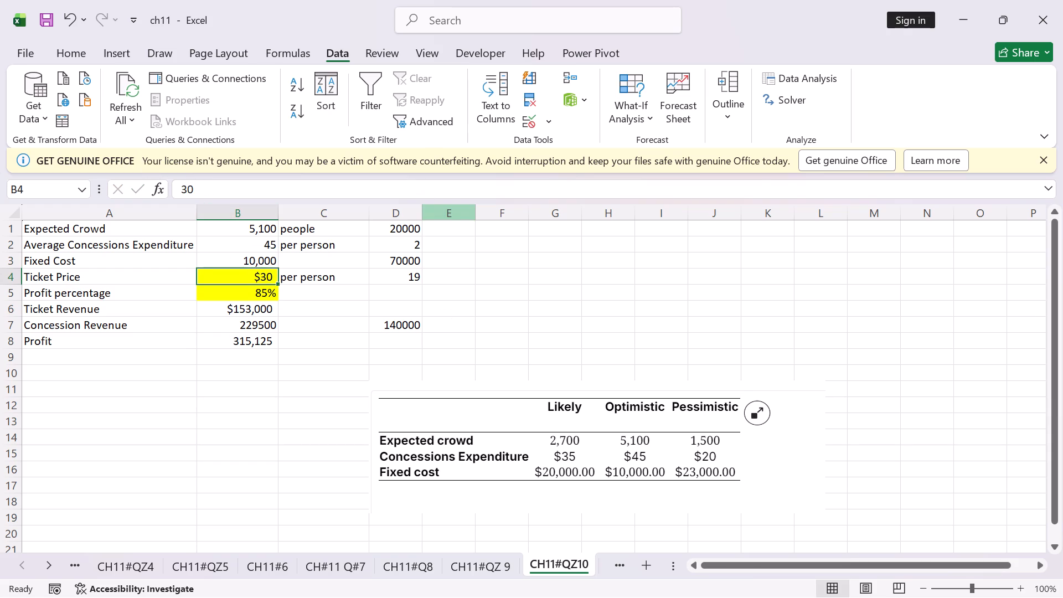
Set the Ticket Price in B4 to 25 and the Profit percentage in B5 to 75%.
click(265, 295)
click(265, 273)
text(25)
key(Return)
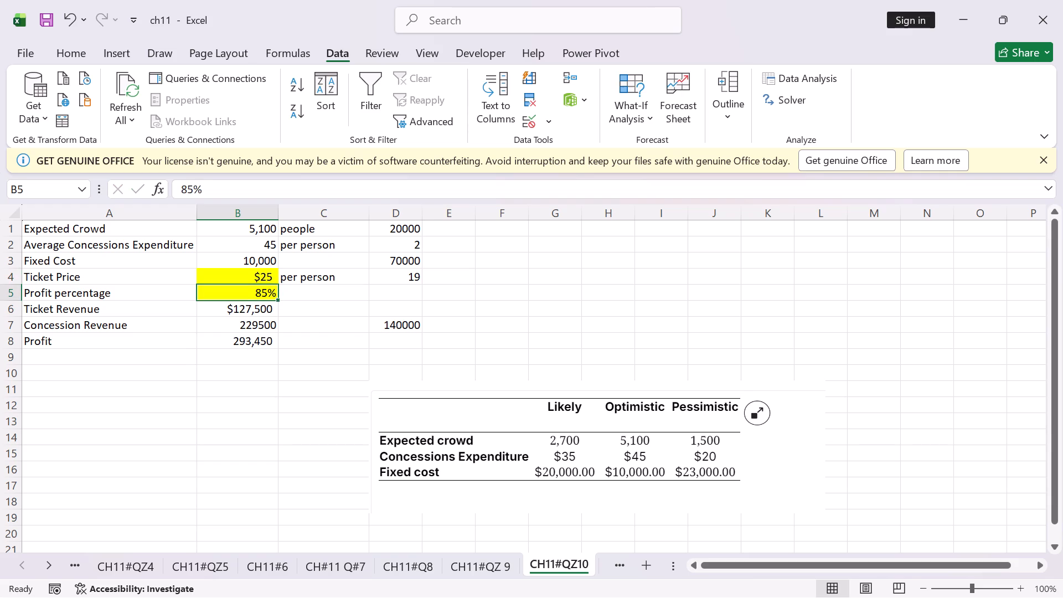
text(75)
key(Return)
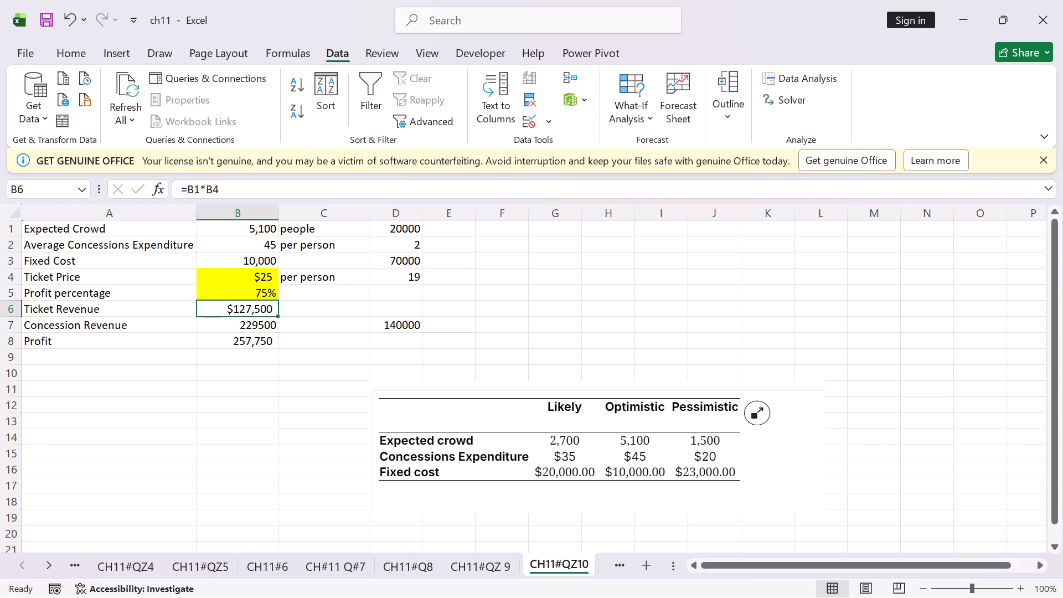
Enter the Pessimistic scenario: Expected Crowd 1500, Average Concessions Expenditure 20 and Fixed Cost 23000 in B1:B3.
click(257, 229)
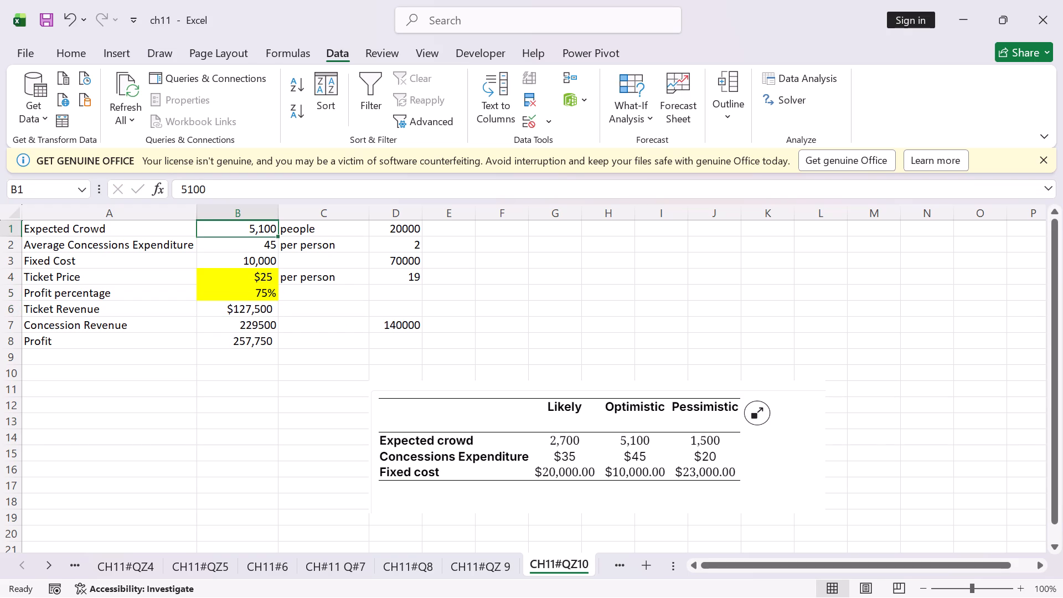
key(1)
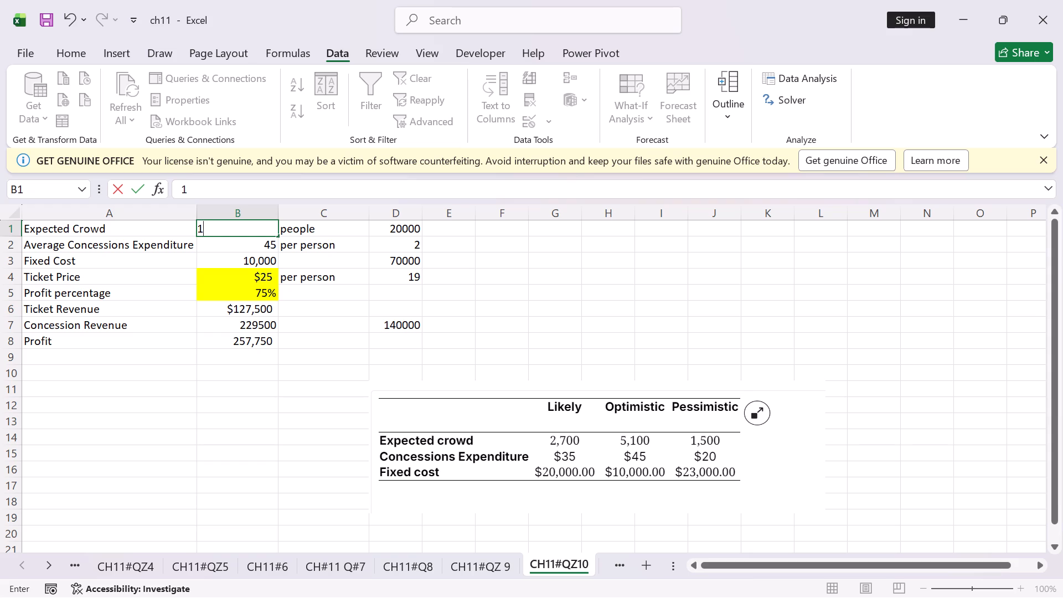
text(500)
key(Return)
text(20)
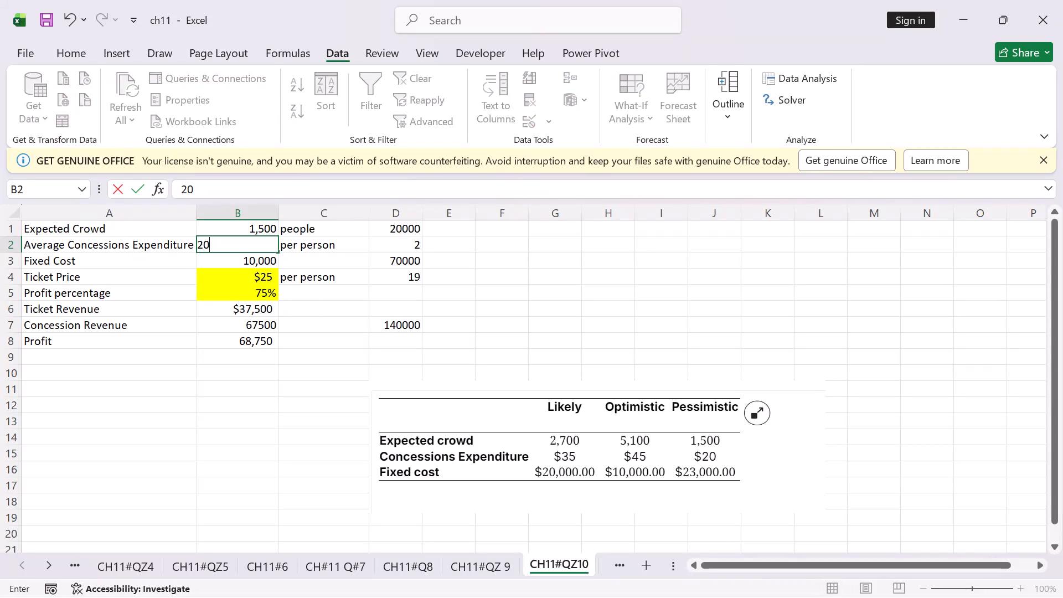
key(Return)
text(2300)
key(0)
key(Return)
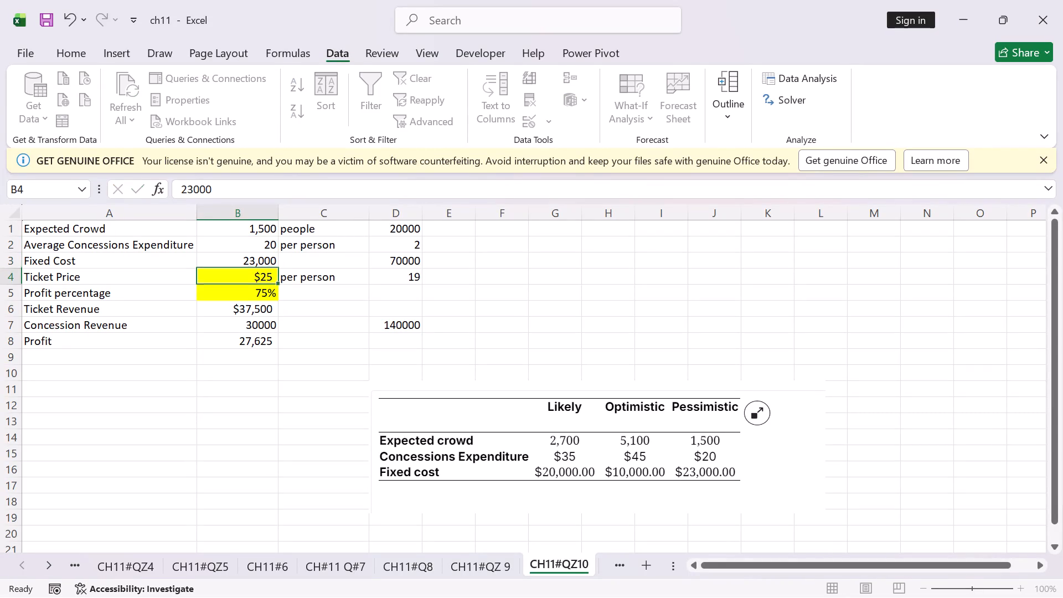
Examine the Profit percentage in B5 and the Profit formula in B8 for the Pessimistic scenario.
click(276, 297)
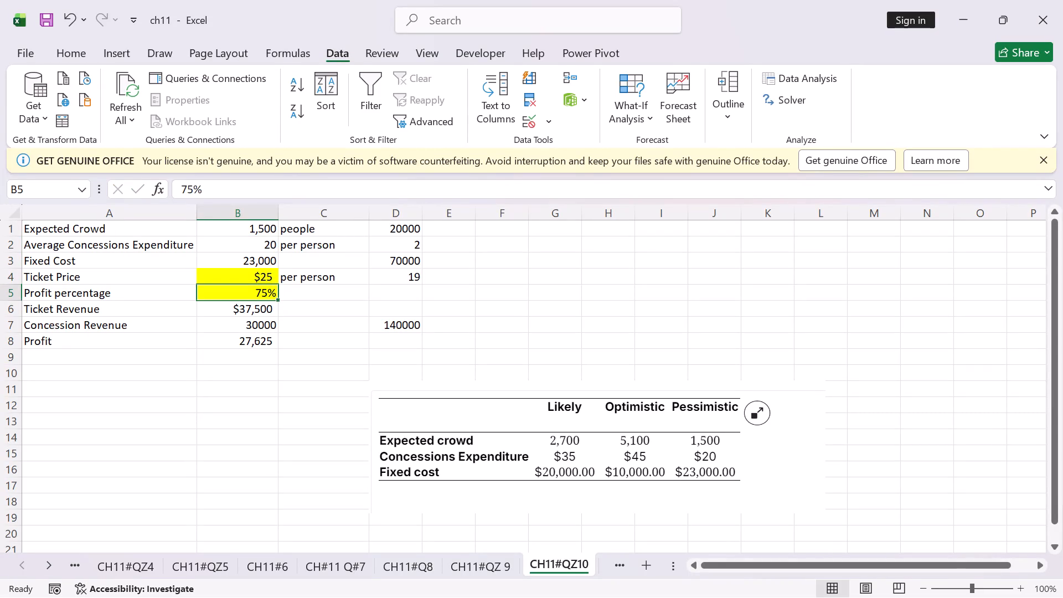
click(258, 338)
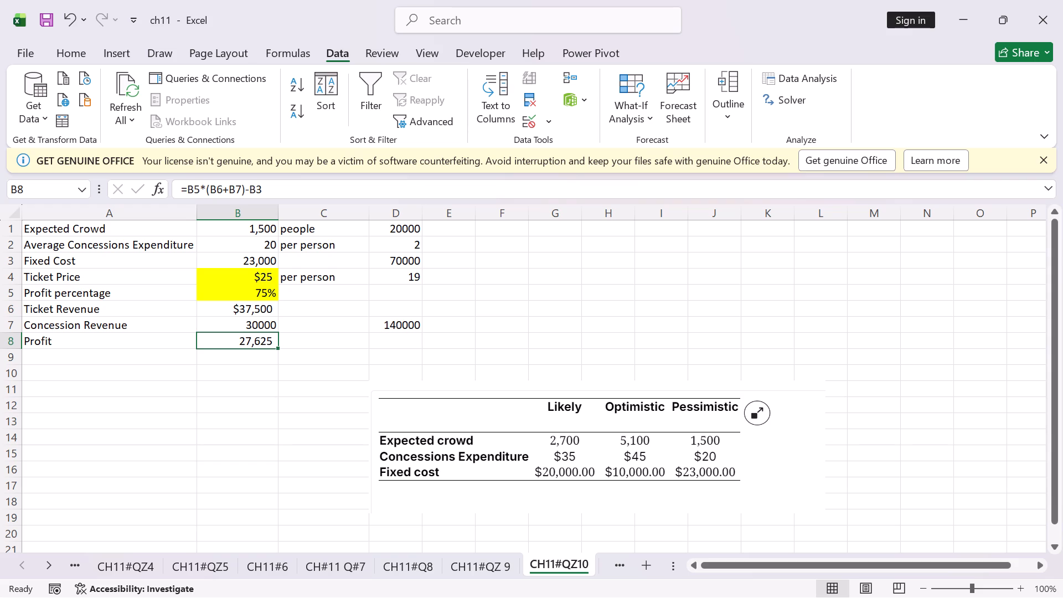
scroll(627, 396, up, 5)
scroll(628, 411, down, 3)
scroll(642, 432, up, 3)
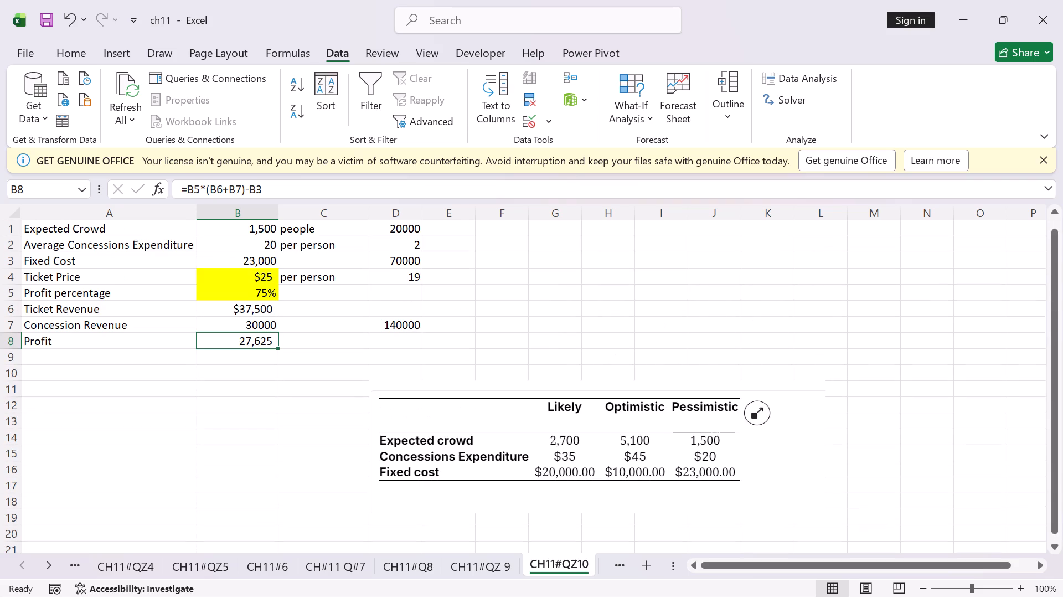
scroll(648, 452, up, 4)
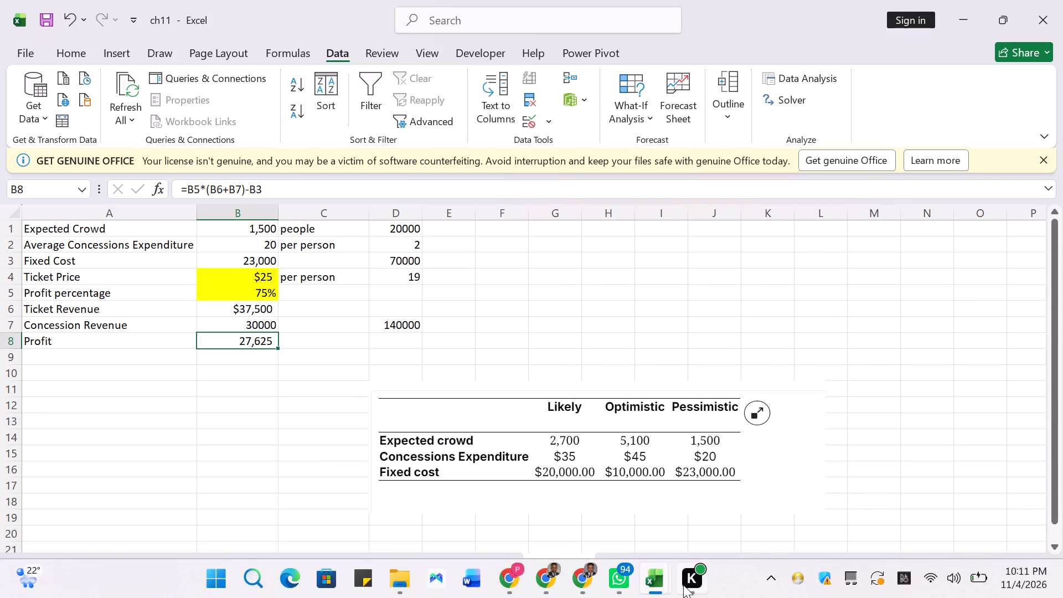